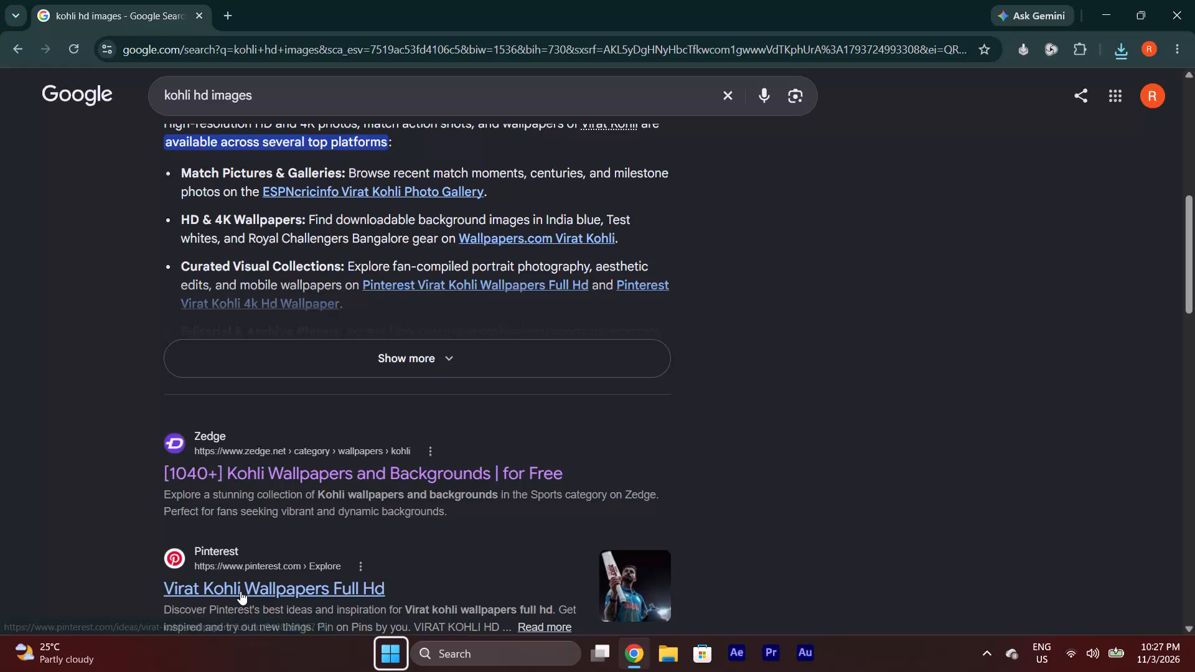
{"action": "left_click", "coordinate": [241, 587]}
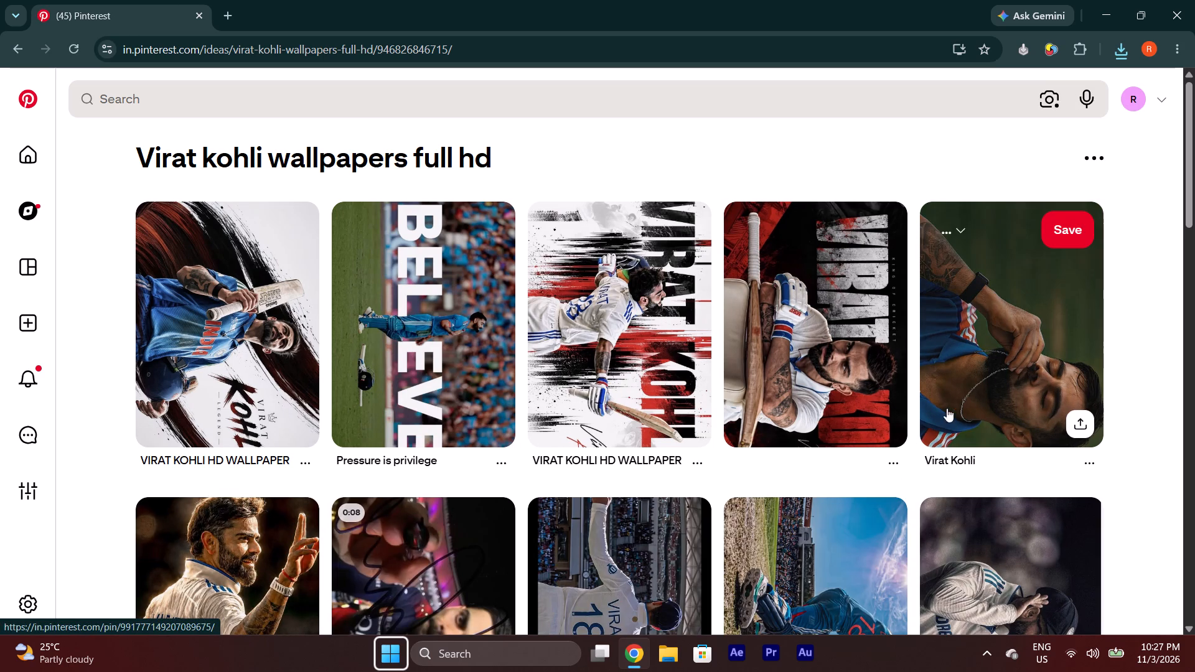
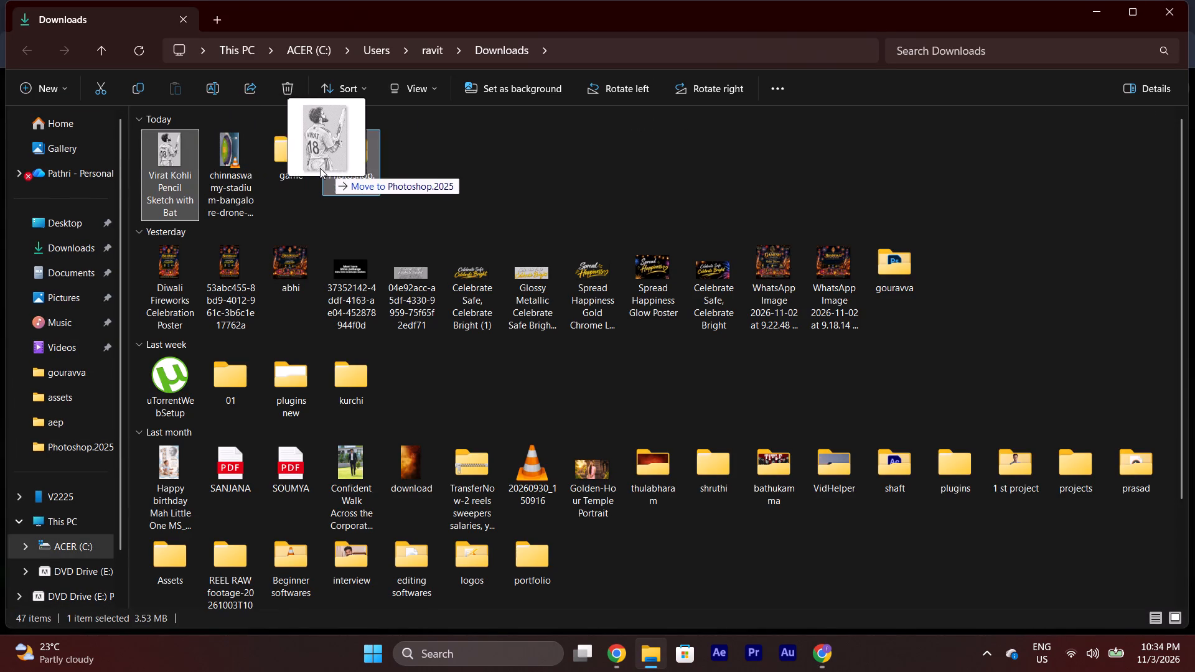
{"action": "left_click_drag", "start_coordinate": [320, 168], "coordinate": [62, 222]}
{"action": "left_click", "coordinate": [62, 222]}
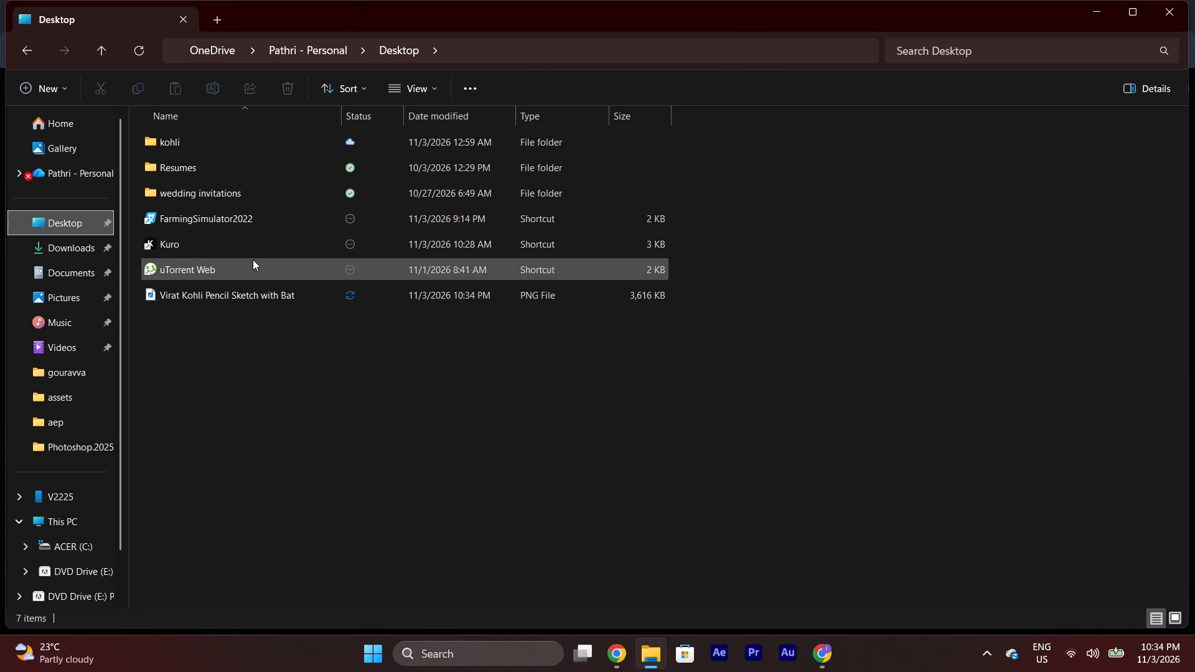
{"action": "left_click_drag", "start_coordinate": [253, 299], "coordinate": [253, 297]}
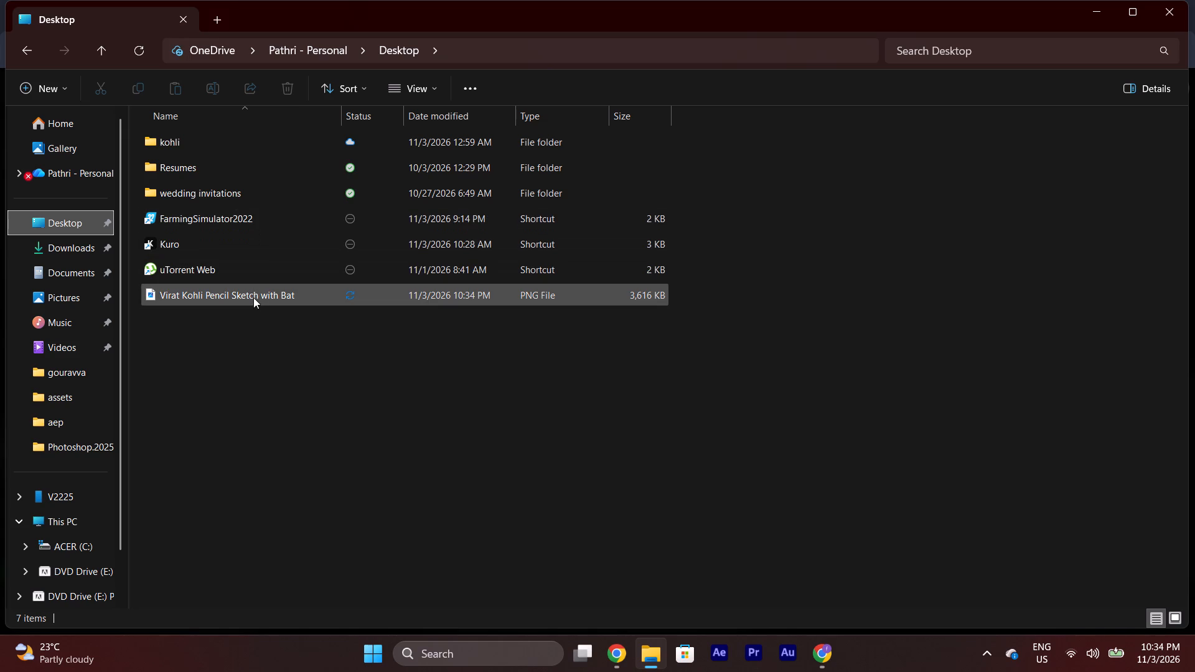
{"action": "left_click_drag", "start_coordinate": [253, 297], "coordinate": [184, 134]}
{"action": "left_click", "coordinate": [183, 136]}
{"action": "double_click", "coordinate": [183, 136]}
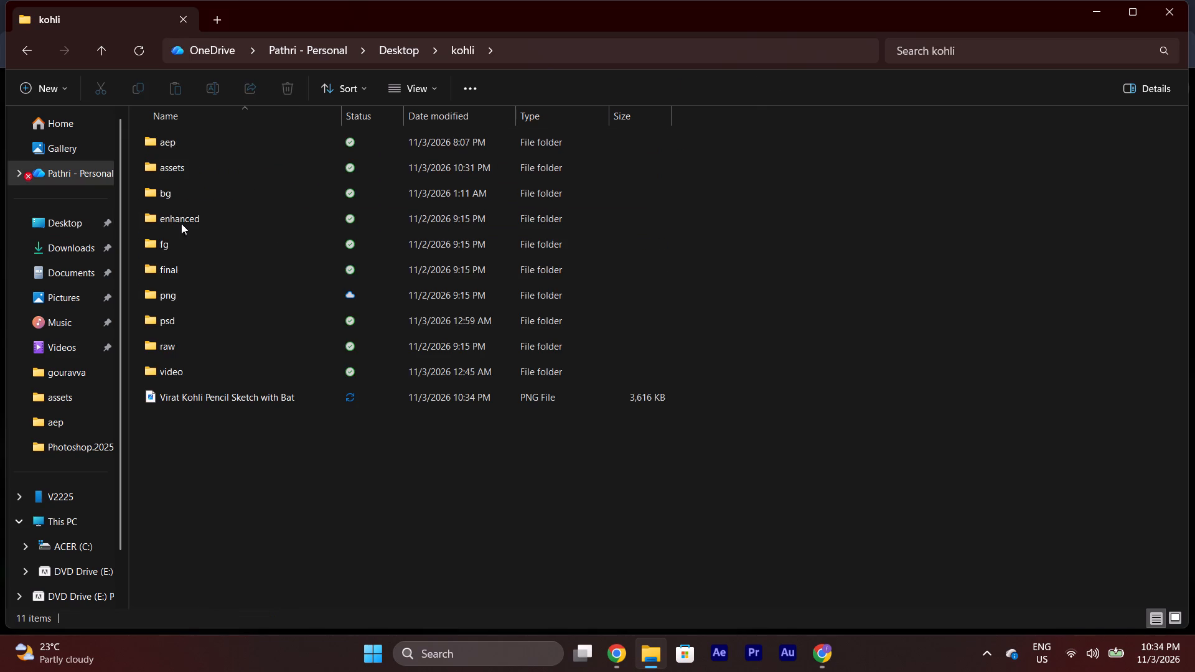
{"action": "left_click_drag", "start_coordinate": [182, 403], "coordinate": [212, 168]}
{"action": "left_click", "coordinate": [212, 168]}
{"action": "double_click", "coordinate": [212, 168]}
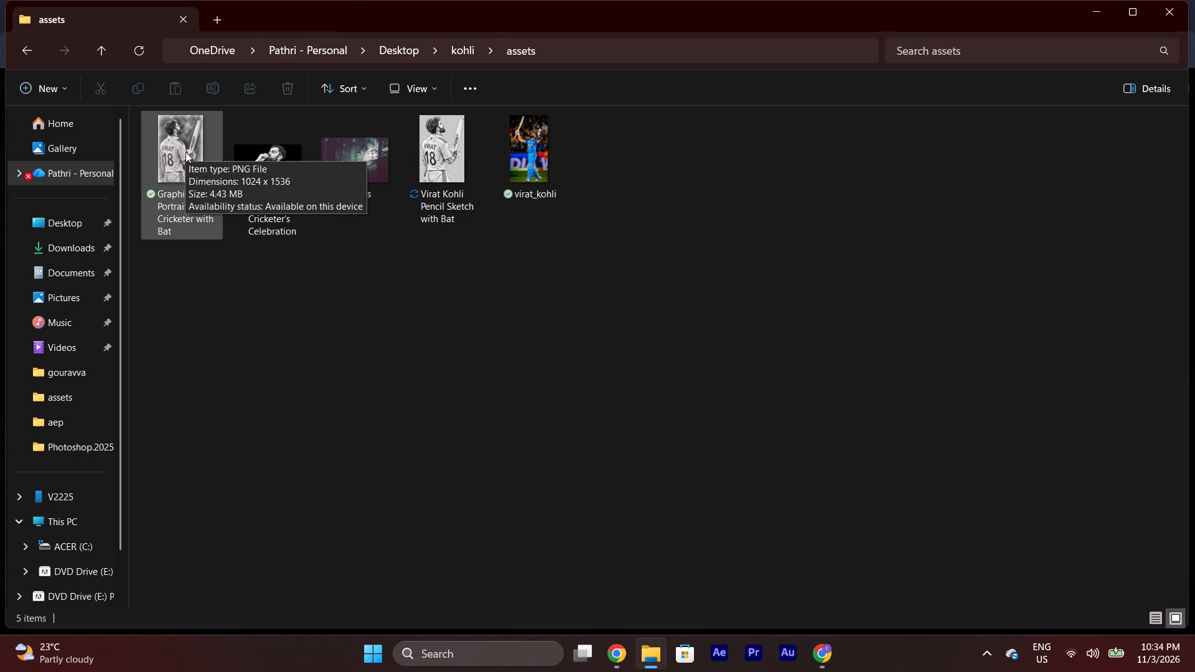
Delete "Graphite Portrait of a Cricketer with Bat" from assets and check the new pencil sketch in the image viewer.
{"action": "left_click", "coordinate": [184, 152]}
{"action": "key", "text": "Delete"}
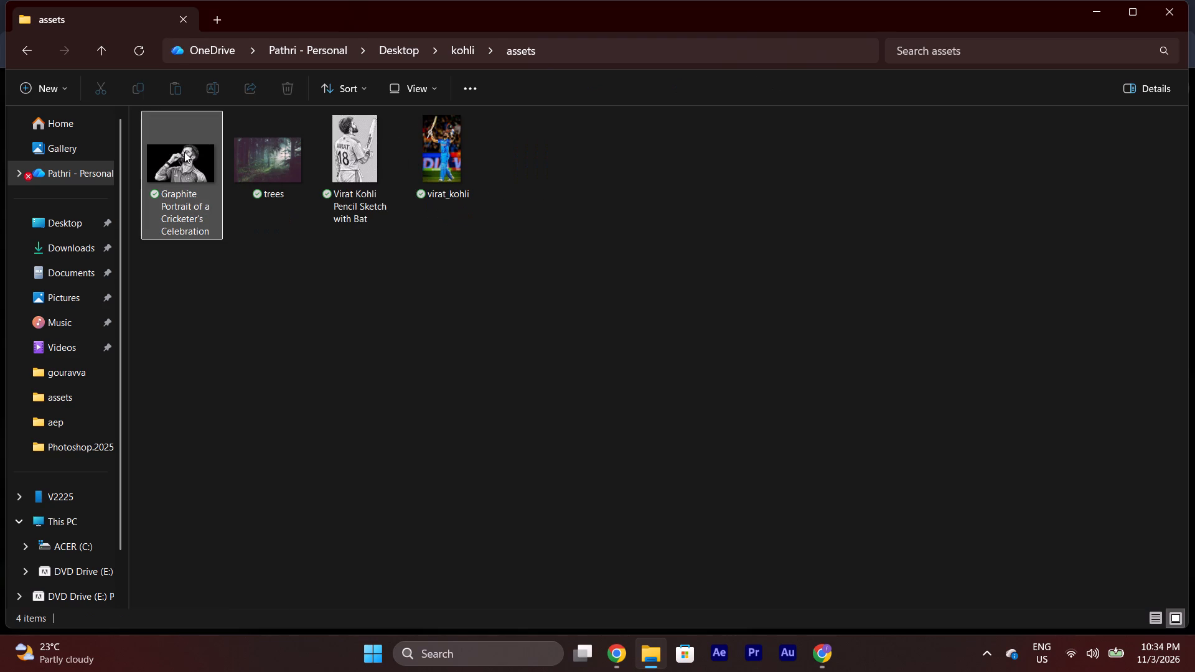
{"action": "double_click", "coordinate": [358, 165]}
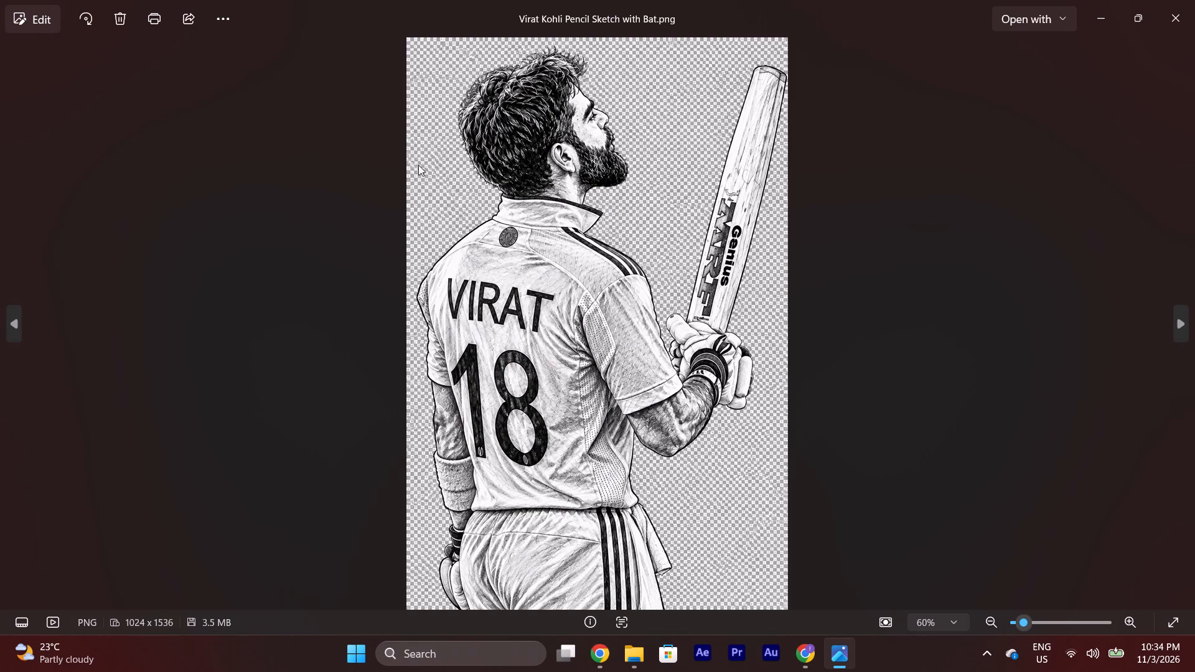
{"action": "left_click", "coordinate": [1183, 17]}
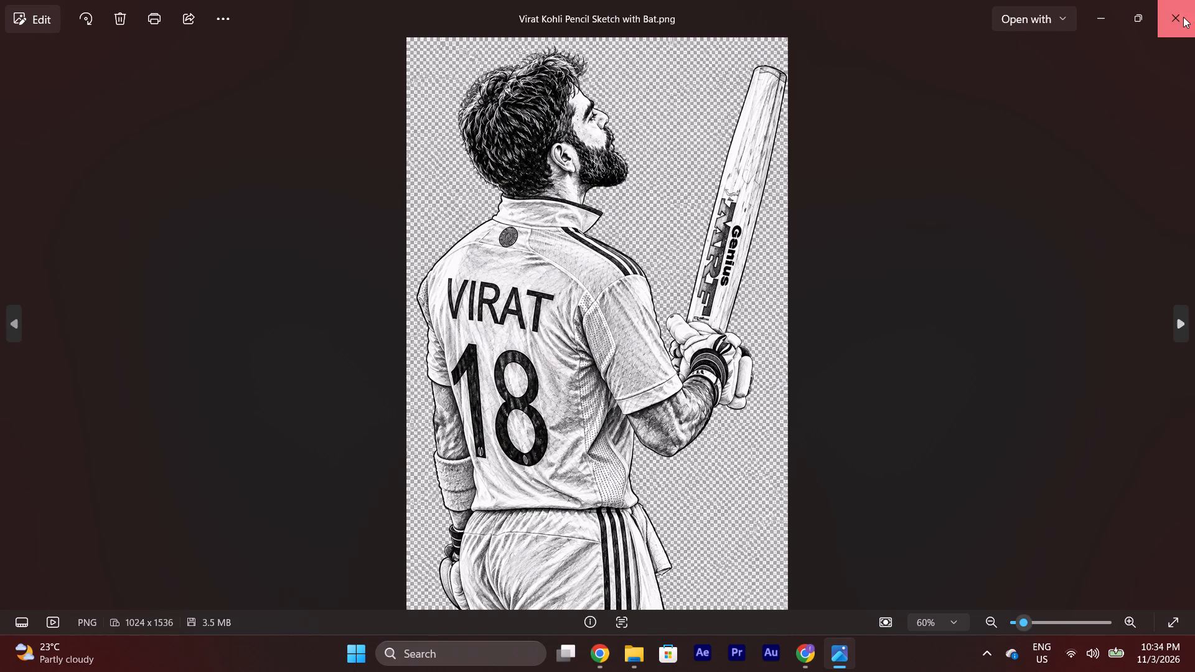
In a new tab of the framekraft Chrome window, search for "remove bg", open remove.bg and dismiss its cookie notice.
{"action": "left_click", "coordinate": [823, 651]}
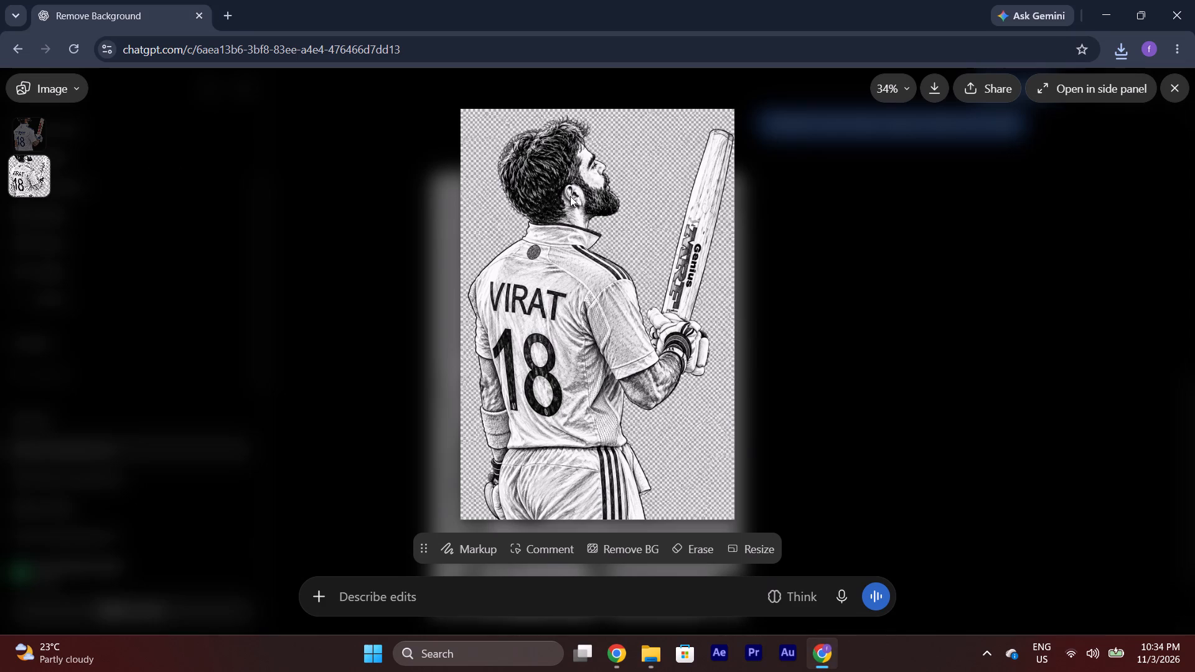
{"action": "left_click", "coordinate": [233, 16]}
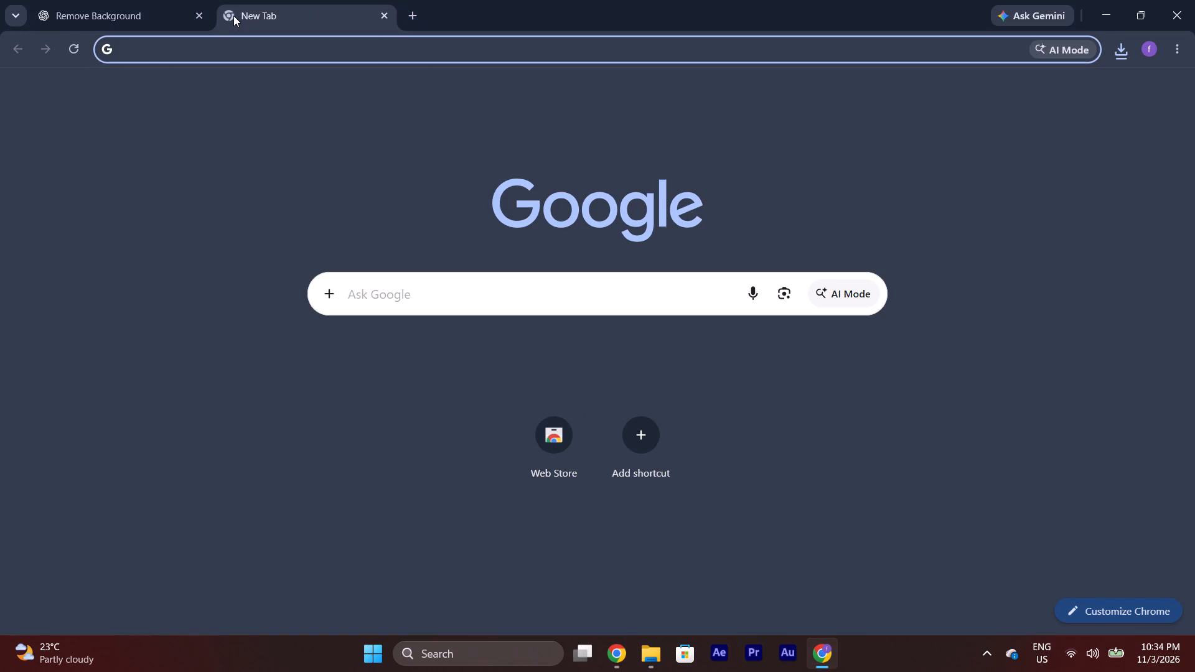
{"action": "type", "text": "remo"}
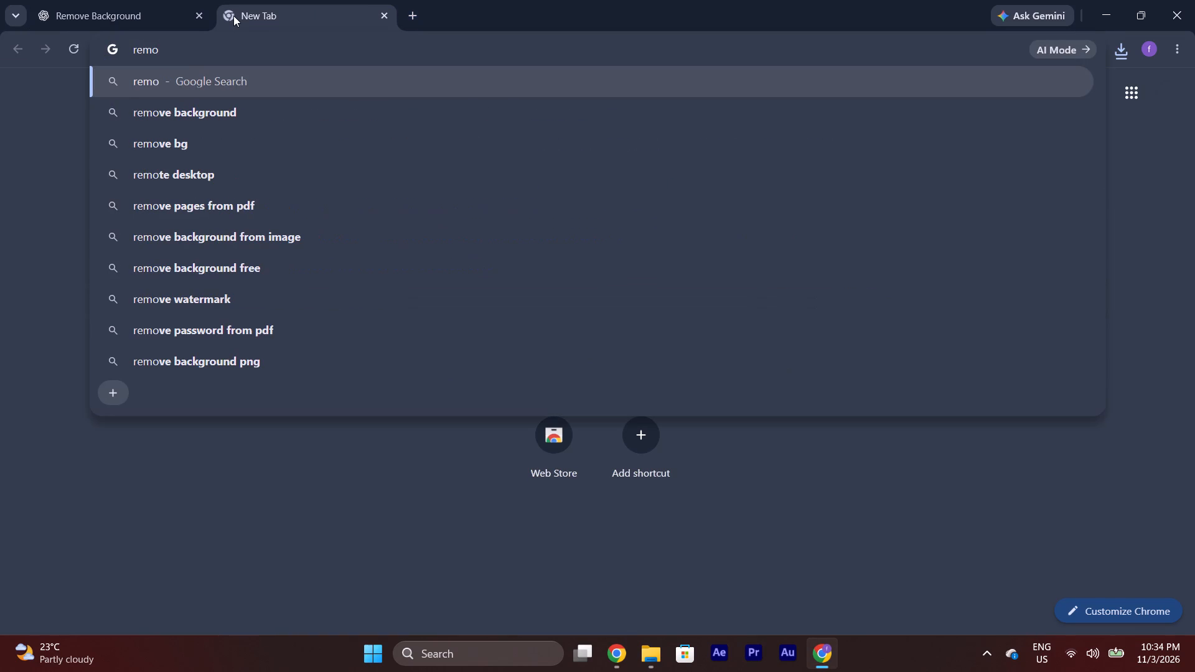
{"action": "left_click", "coordinate": [185, 143]}
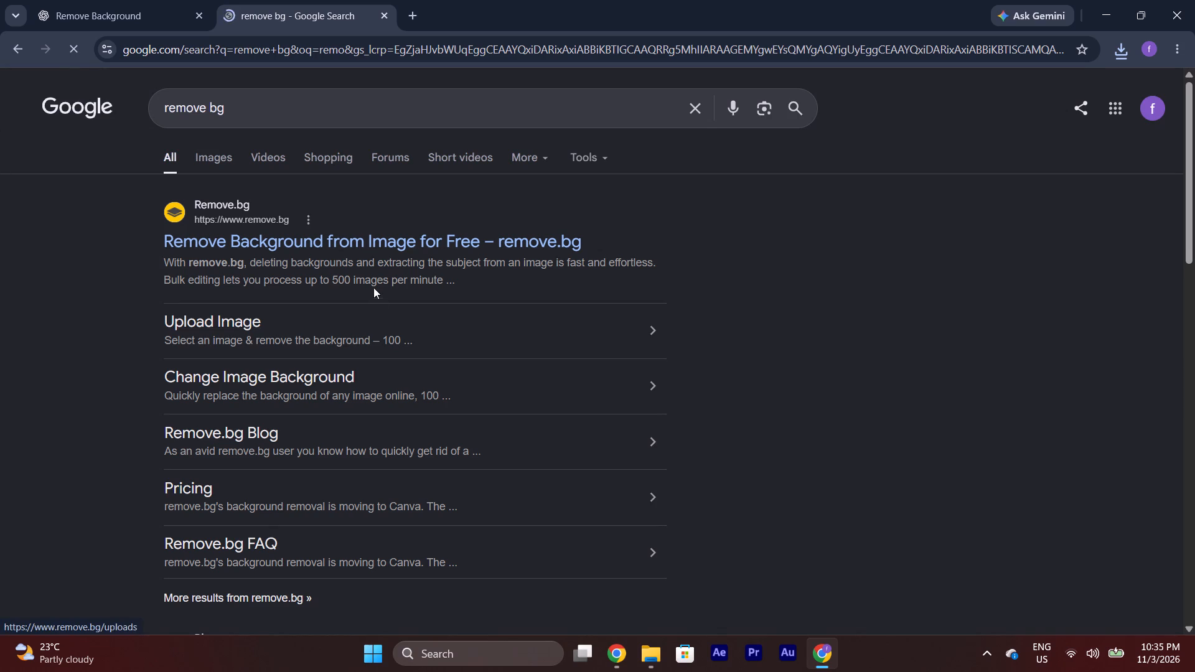
{"action": "left_click", "coordinate": [424, 240]}
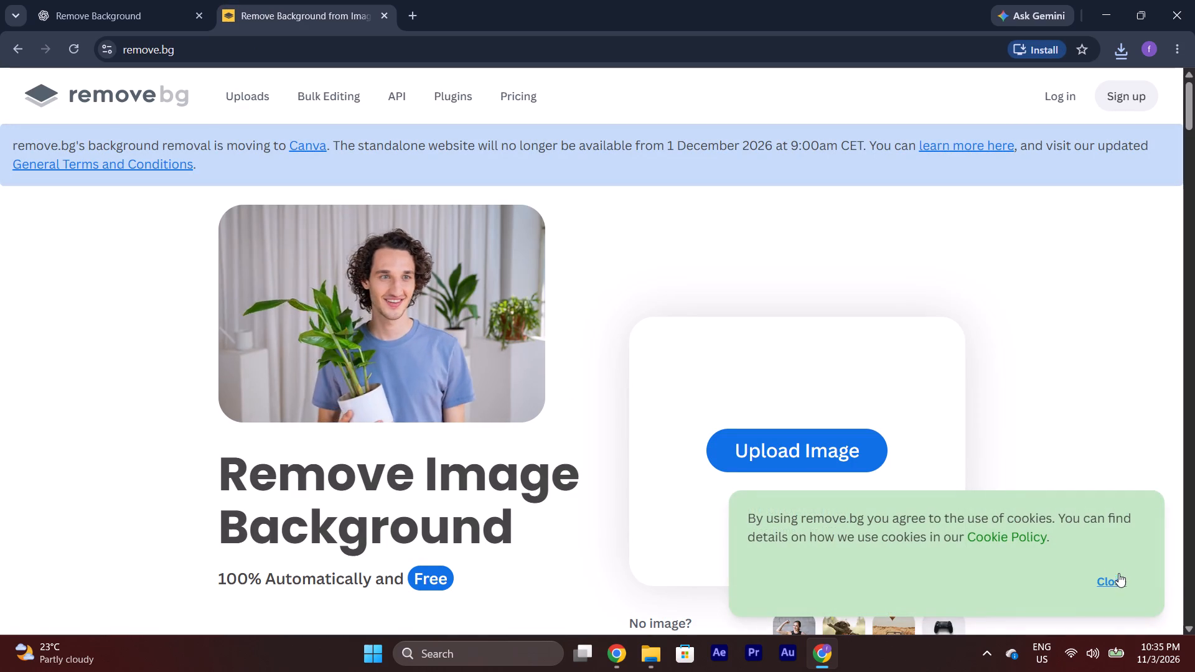
{"action": "left_click", "coordinate": [1120, 577]}
Upload "Virat Kohli Pencil Sketch with Bat" to remove.bg, download the free 408 x 612 preview cutout and close the browser window.
{"action": "left_click", "coordinate": [790, 449]}
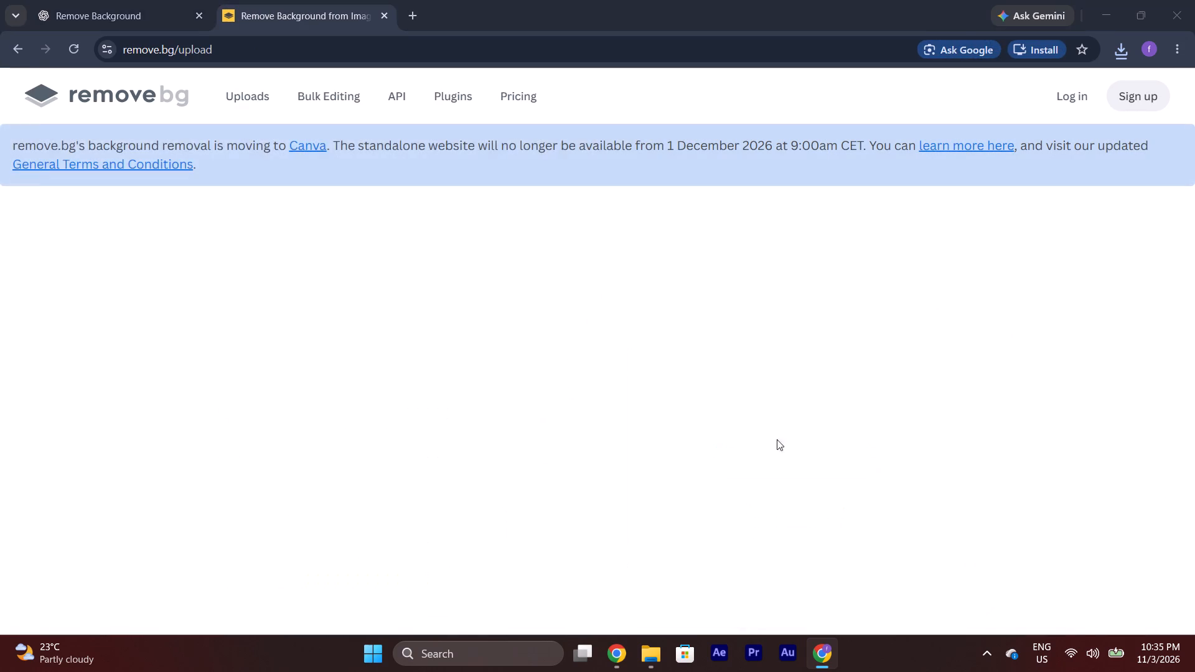
{"action": "left_click", "coordinate": [342, 150]}
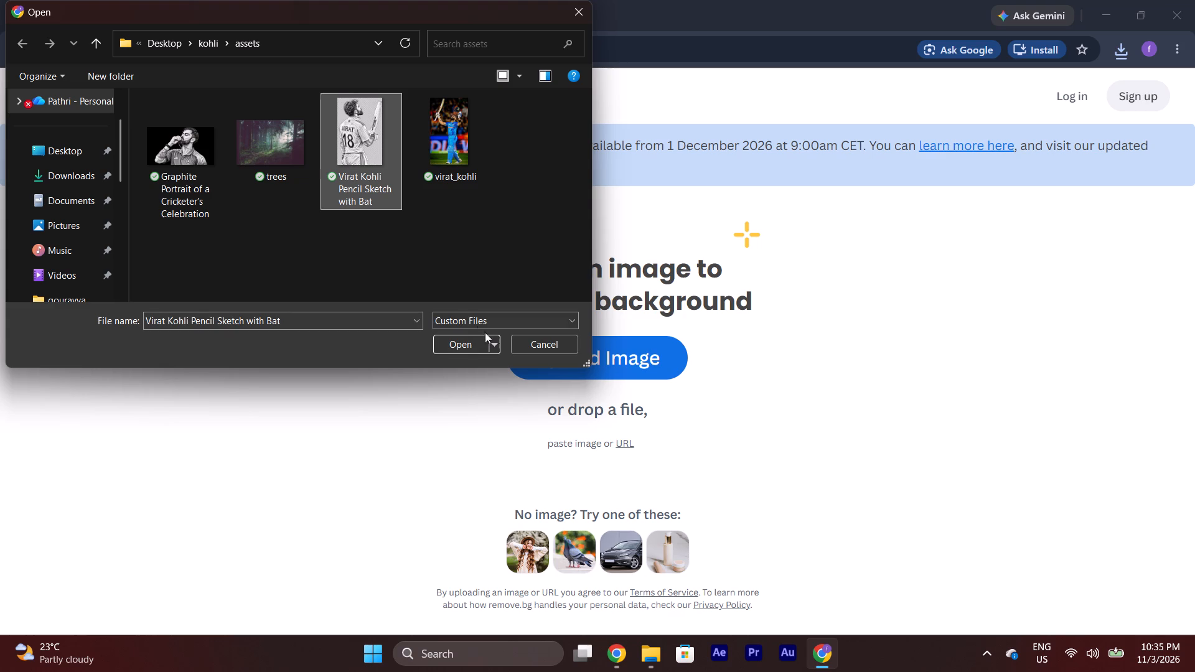
{"action": "left_click", "coordinate": [478, 342]}
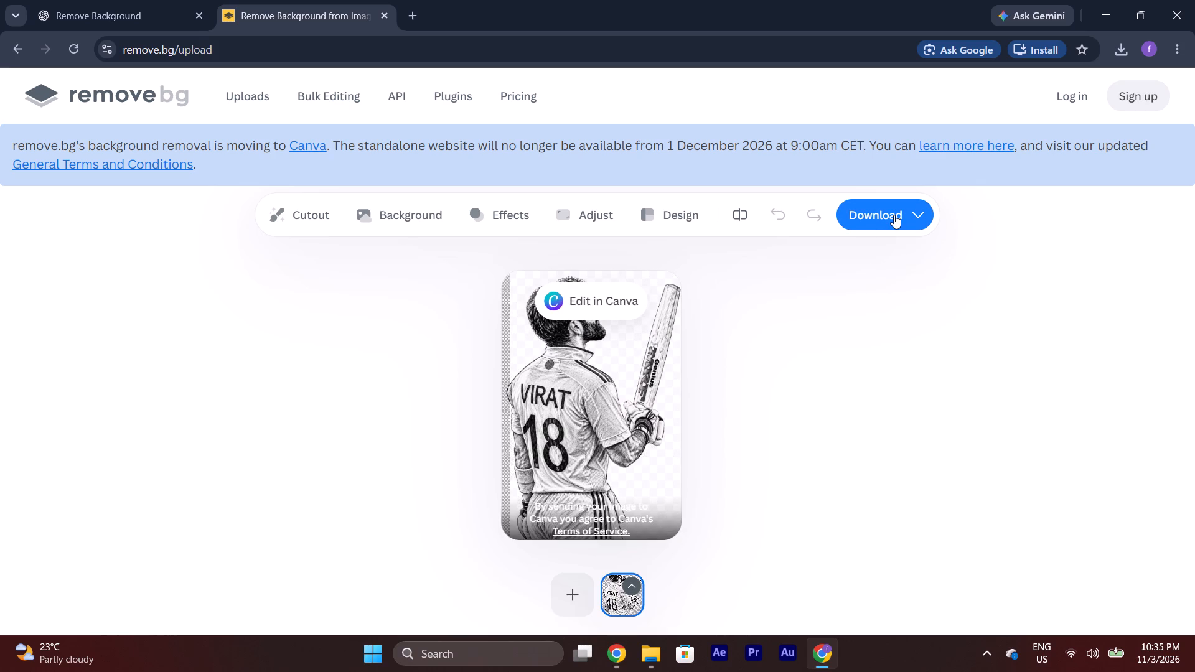
{"action": "left_click", "coordinate": [894, 215]}
{"action": "left_click", "coordinate": [874, 258]}
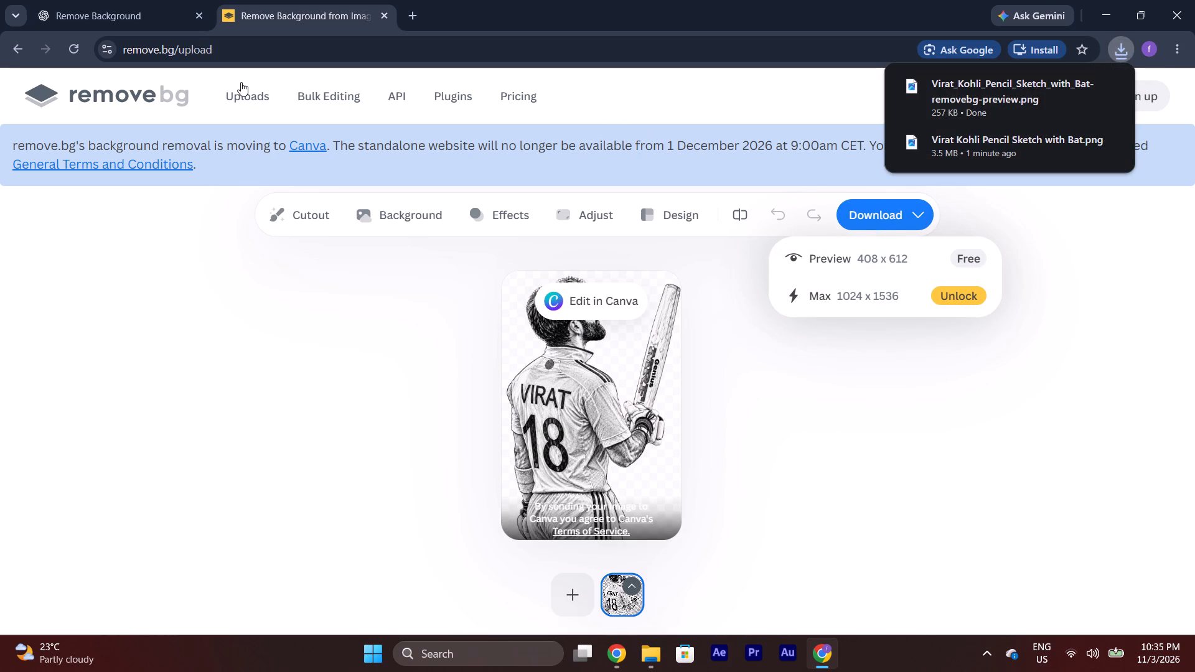
{"action": "left_click", "coordinate": [1180, 9]}
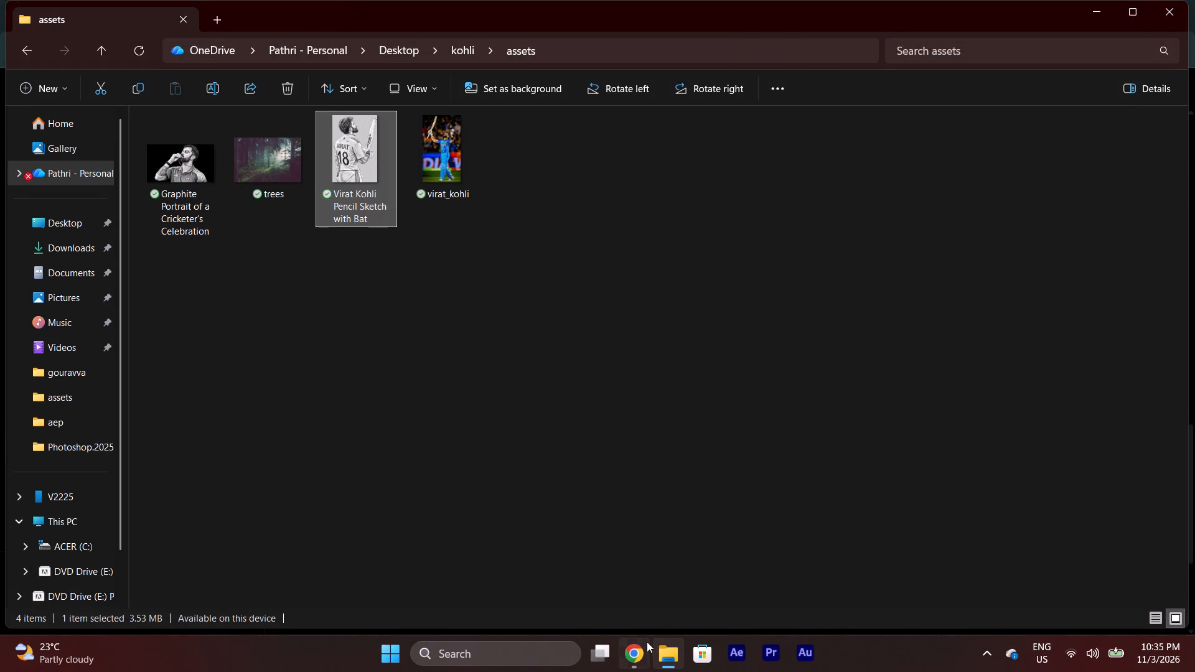
Switch to the other Chrome profile's window and open remove.bg in a new tab through a "remove bg" search.
{"action": "left_click", "coordinate": [636, 655]}
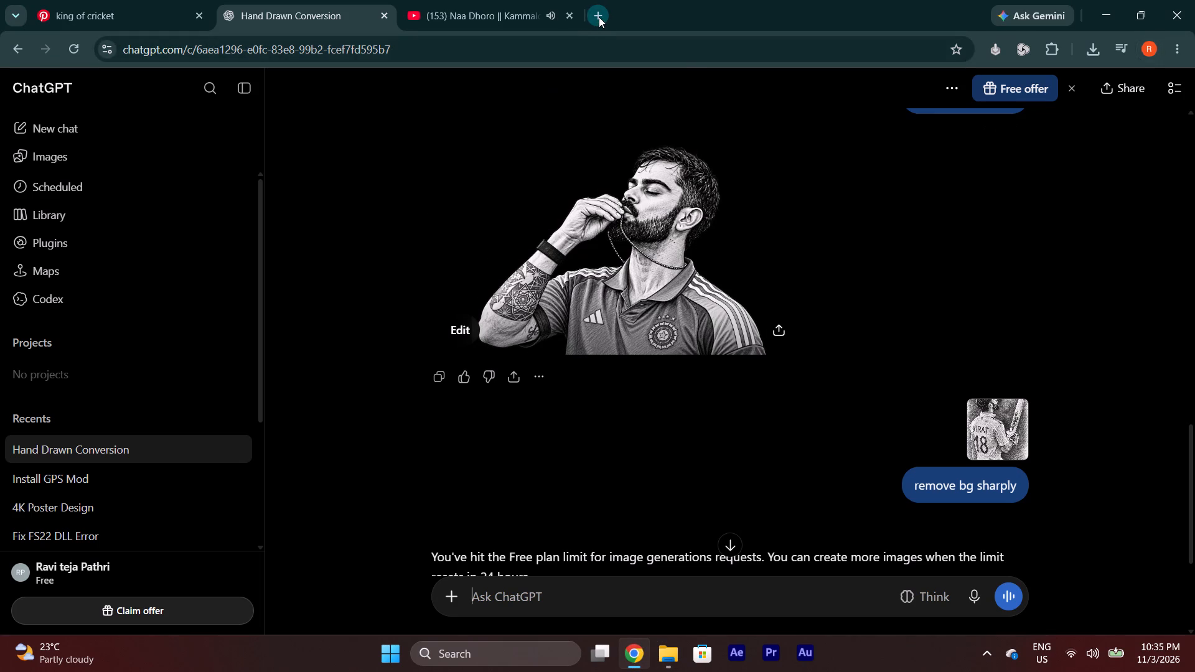
{"action": "left_click", "coordinate": [599, 17]}
{"action": "type", "text": "re"}
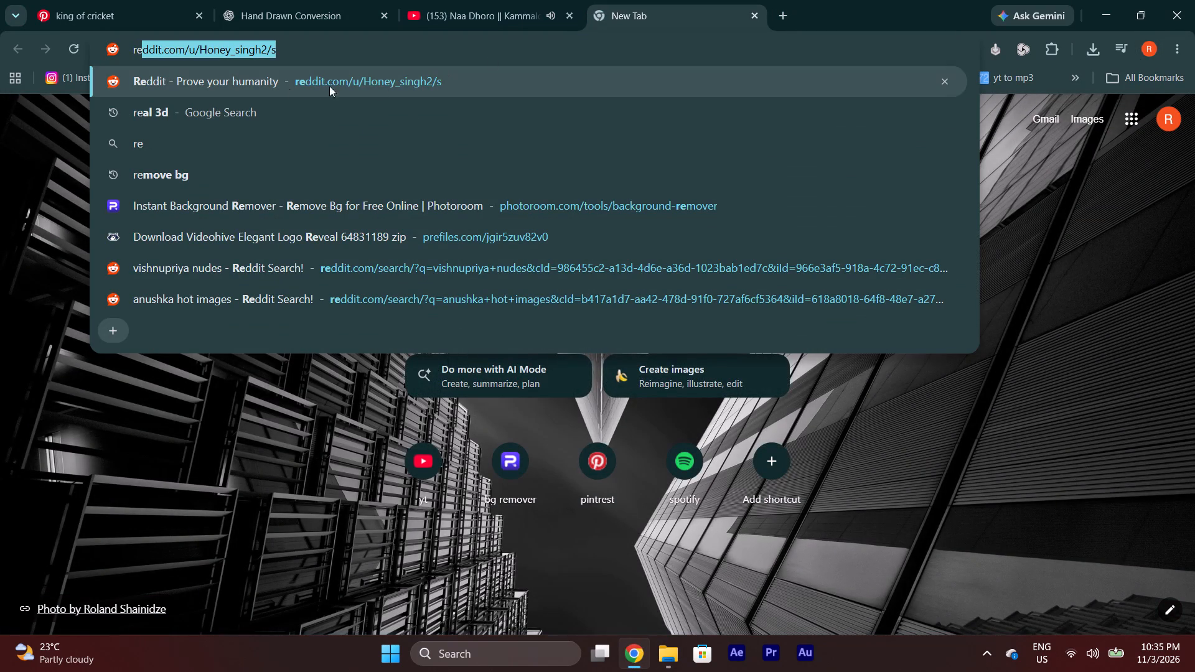
{"action": "left_click", "coordinate": [171, 184]}
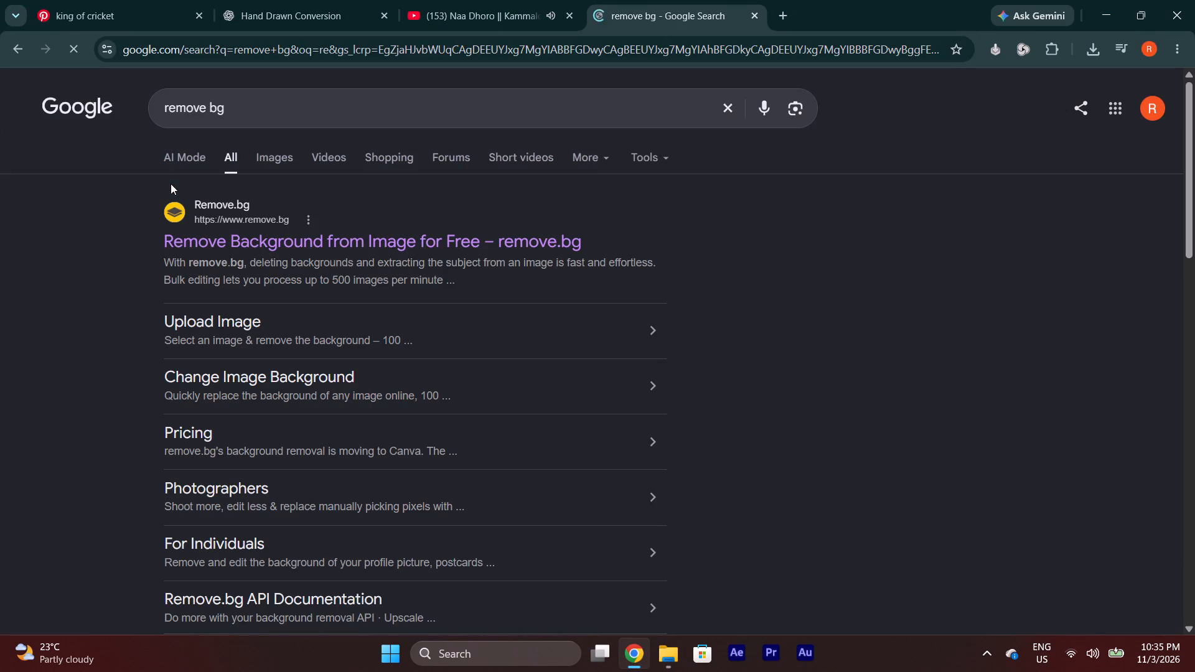
{"action": "left_click", "coordinate": [235, 238]}
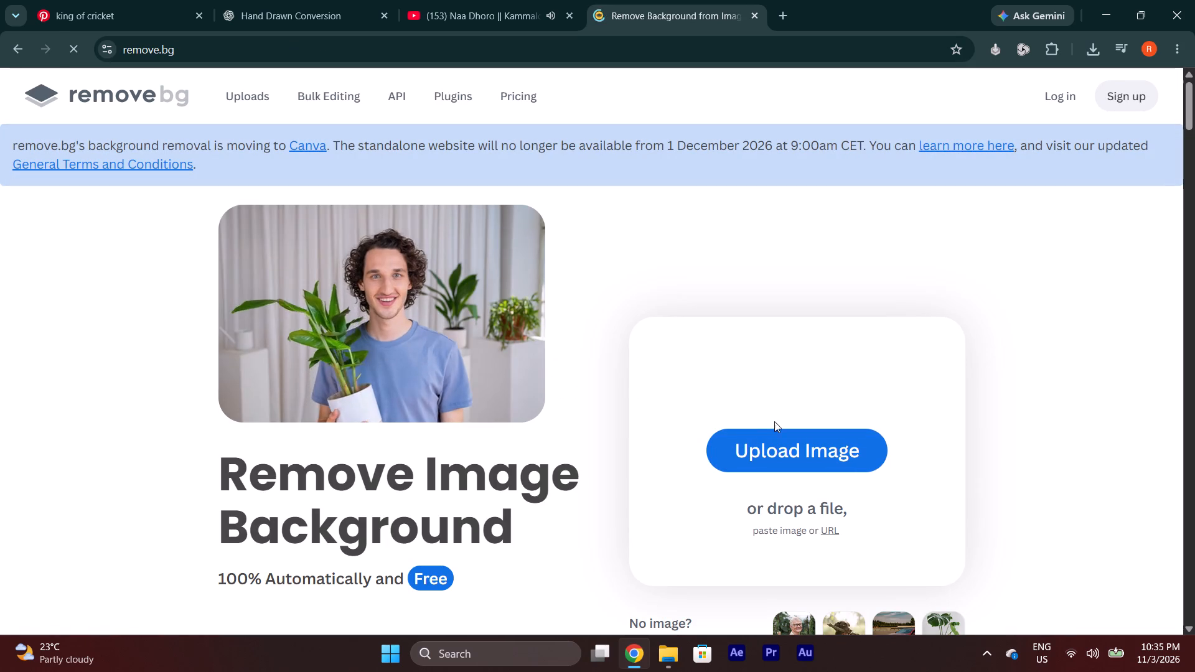
Upload the "virat_kohli" photo from the Desktop kohli assets folder to remove.bg.
{"action": "left_click", "coordinate": [795, 452]}
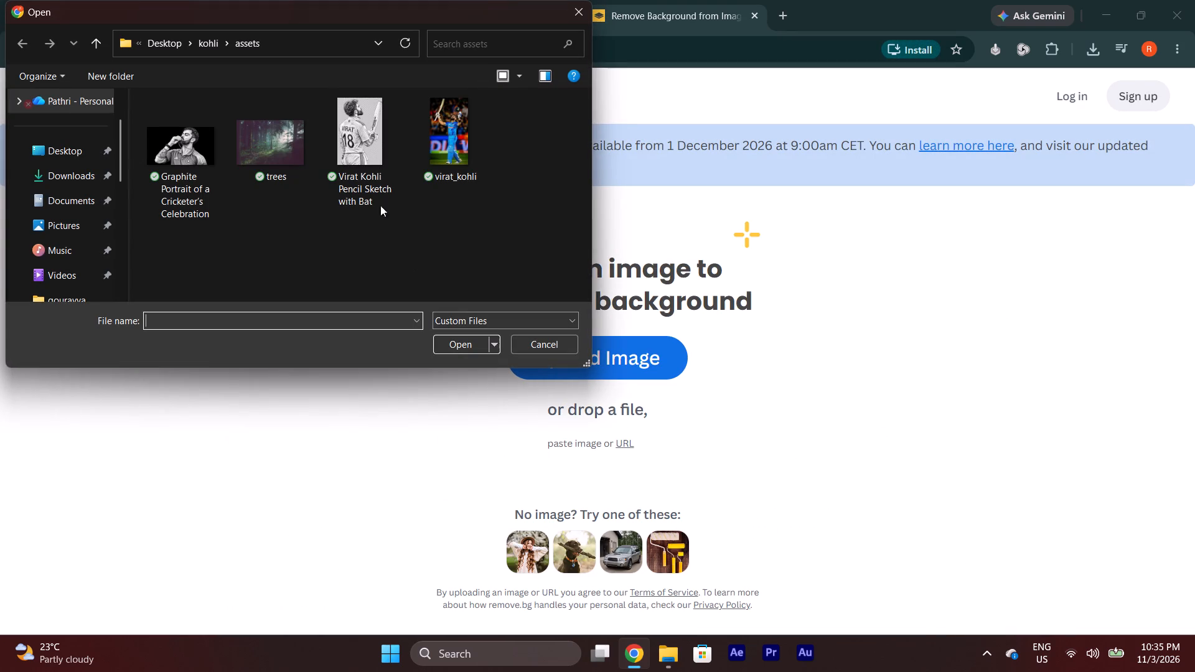
{"action": "left_click", "coordinate": [441, 144]}
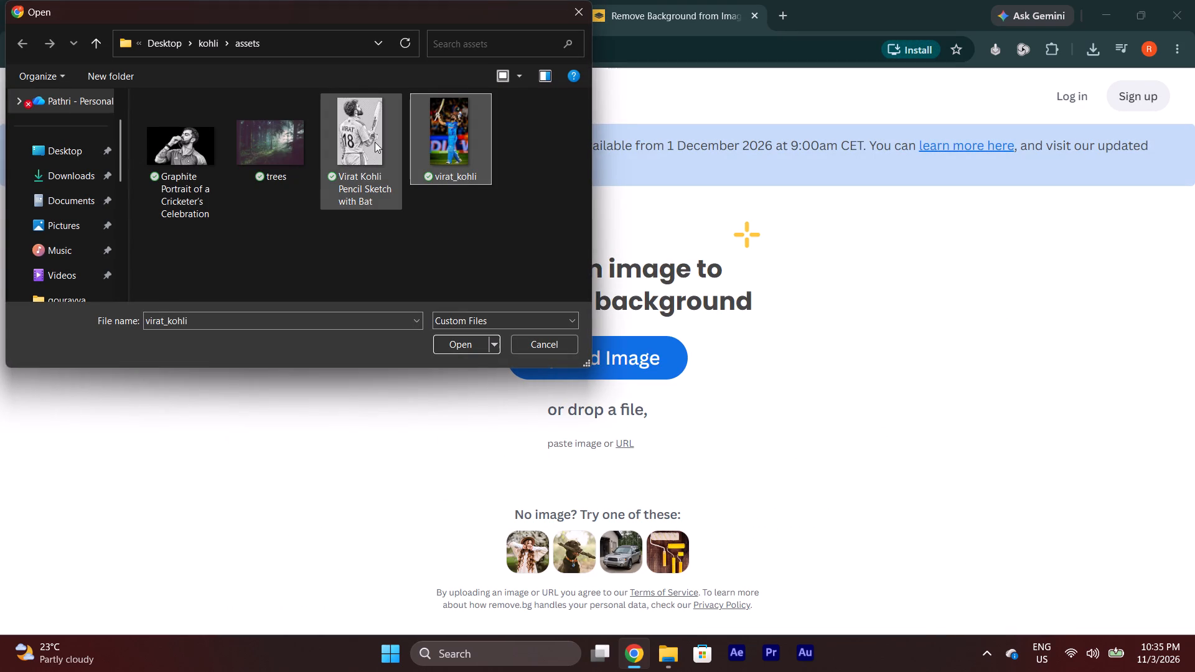
{"action": "left_click", "coordinate": [61, 179]}
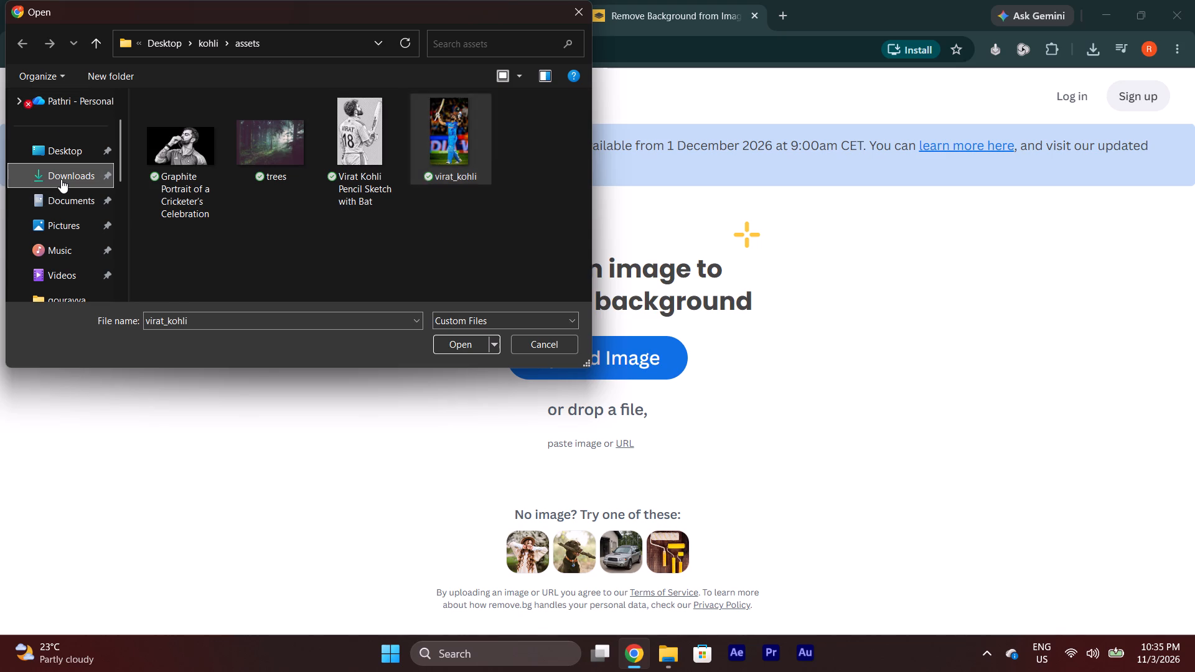
{"action": "left_click", "coordinate": [80, 152]}
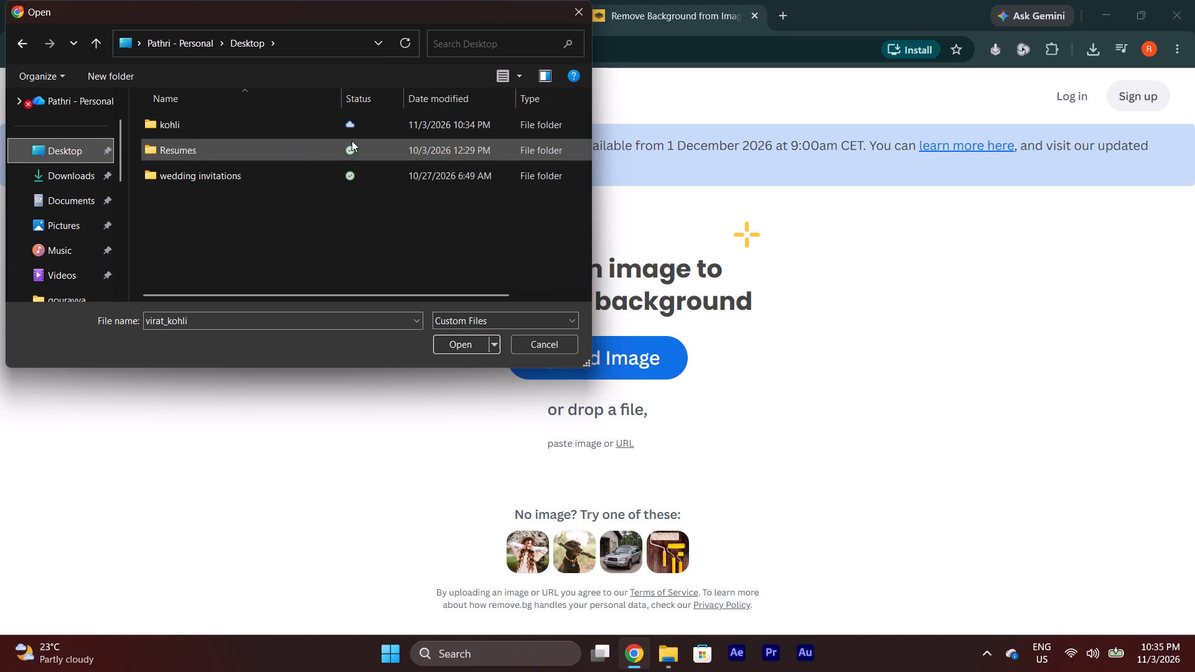
{"action": "double_click", "coordinate": [228, 133]}
{"action": "double_click", "coordinate": [185, 149]}
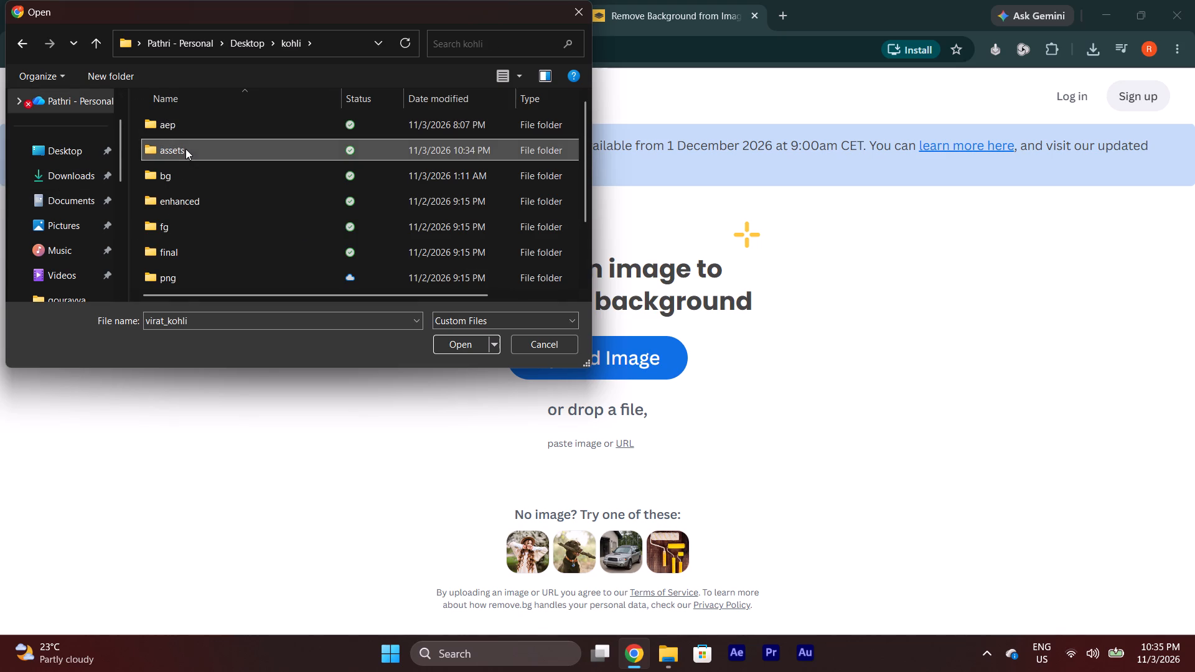
{"action": "left_click", "coordinate": [444, 138]}
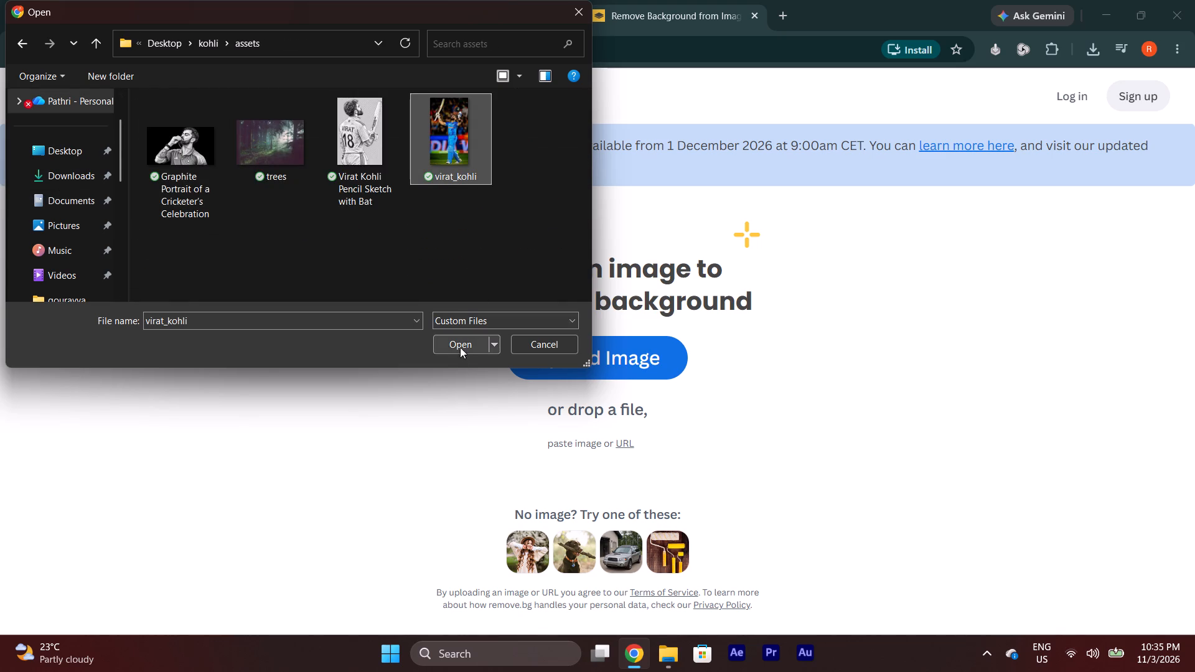
{"action": "left_click", "coordinate": [464, 341]}
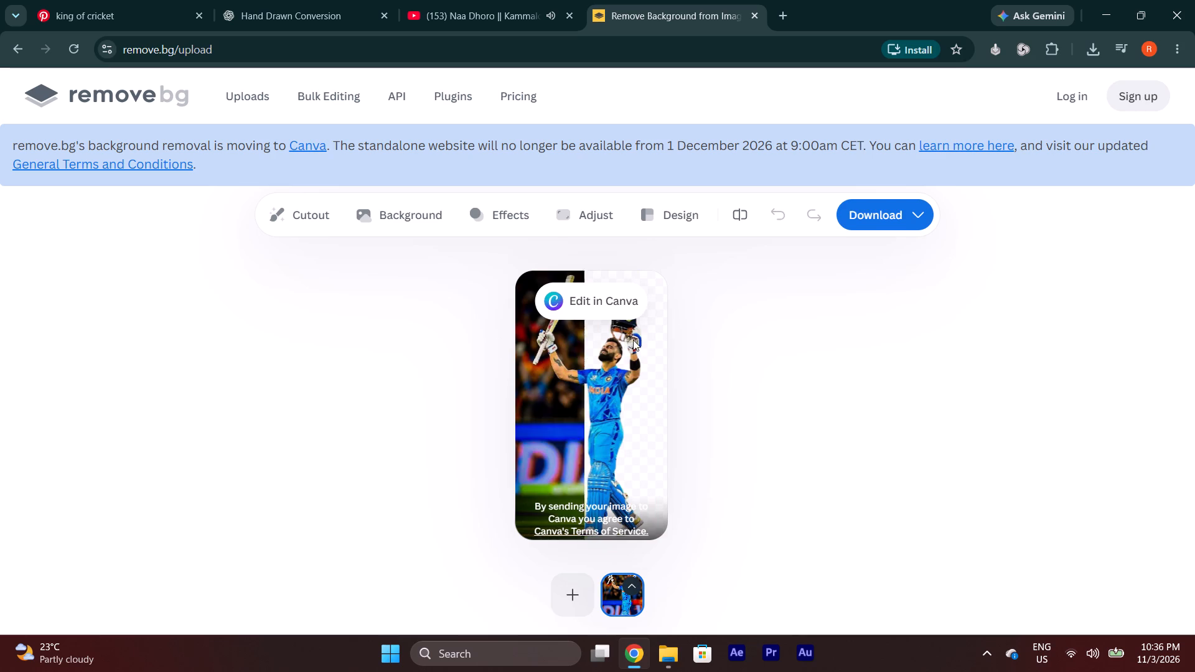
Download the free 375 x 666 preview cutout as "virat_kohli-removebg-preview" into kohli assets and minimize the browser.
{"action": "left_click", "coordinate": [887, 207]}
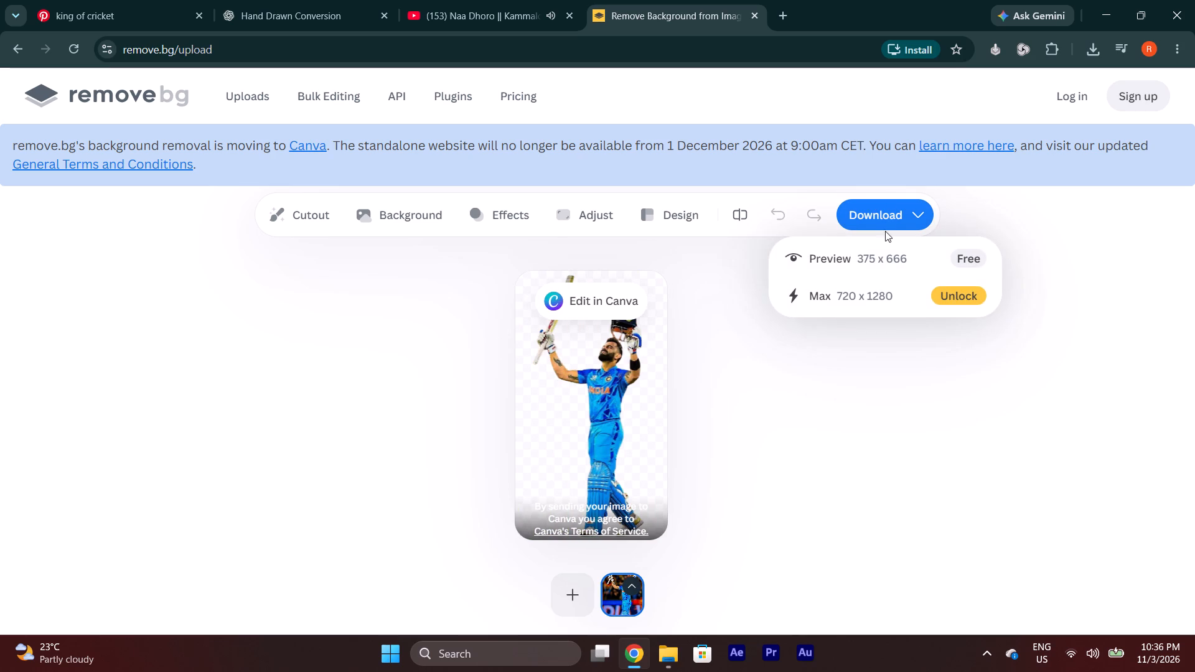
{"action": "left_click", "coordinate": [861, 262]}
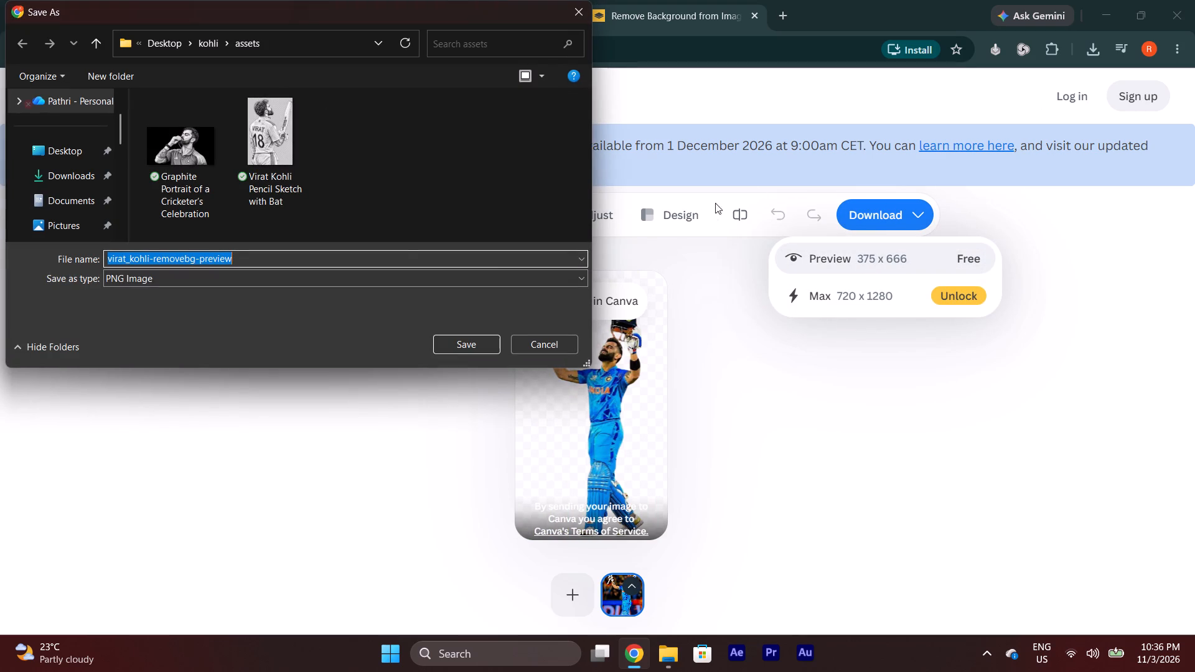
{"action": "left_click", "coordinate": [466, 345]}
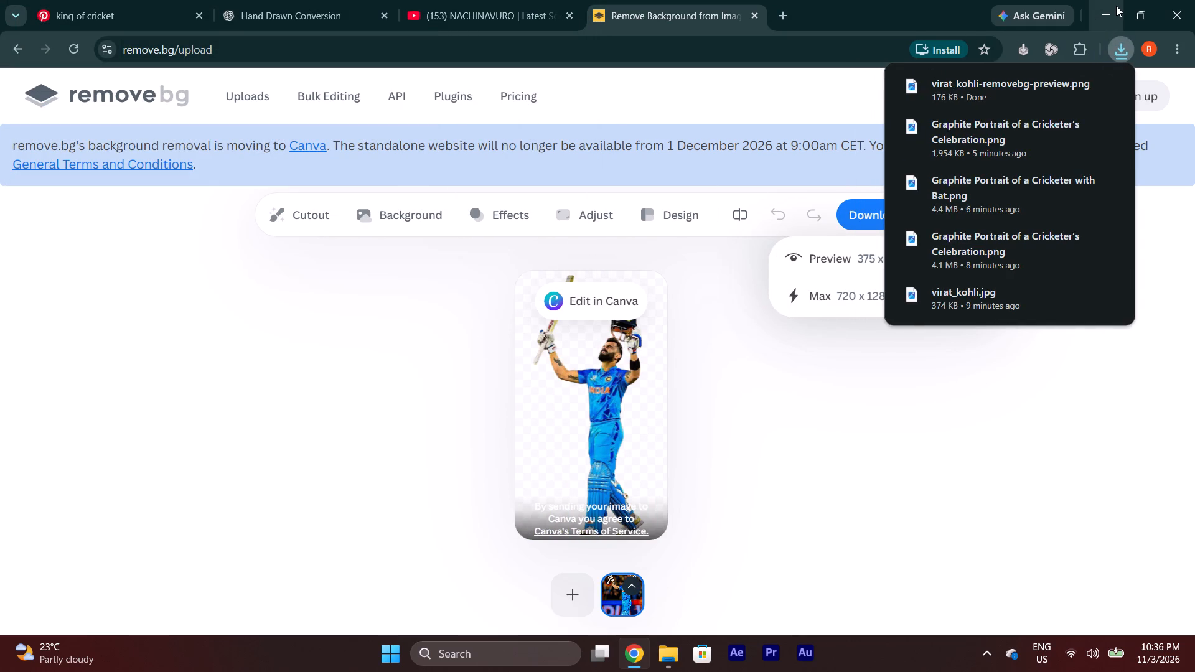
{"action": "left_click", "coordinate": [1116, 5]}
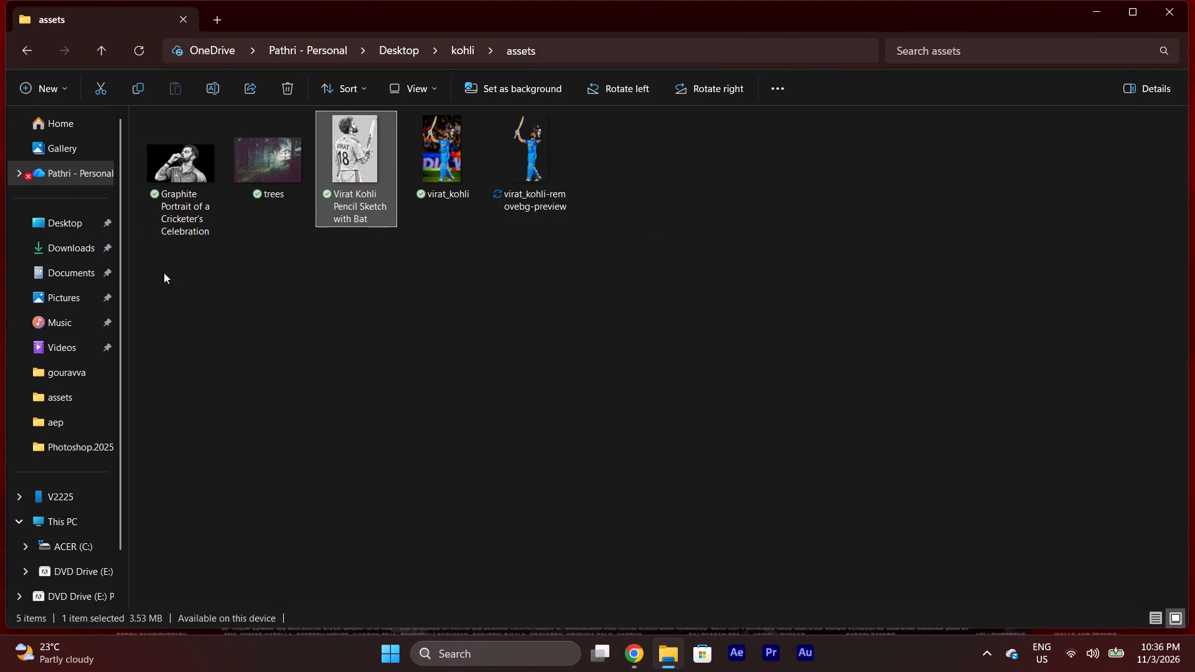
Move the "Virat_Kohli_Pencil_Sketch_with_Bat" cutout from Downloads into the Desktop kohli assets folder.
{"action": "left_click", "coordinate": [88, 248]}
{"action": "left_click", "coordinate": [167, 168]}
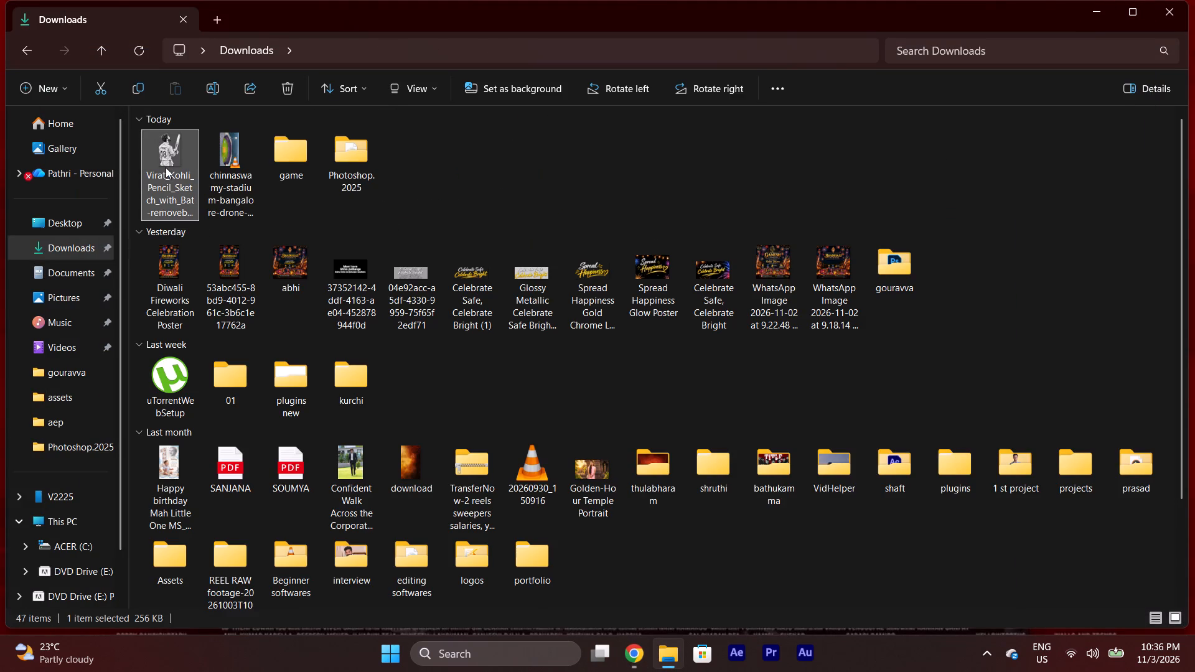
{"action": "key", "text": "ctrl+x"}
{"action": "left_click", "coordinate": [45, 222]}
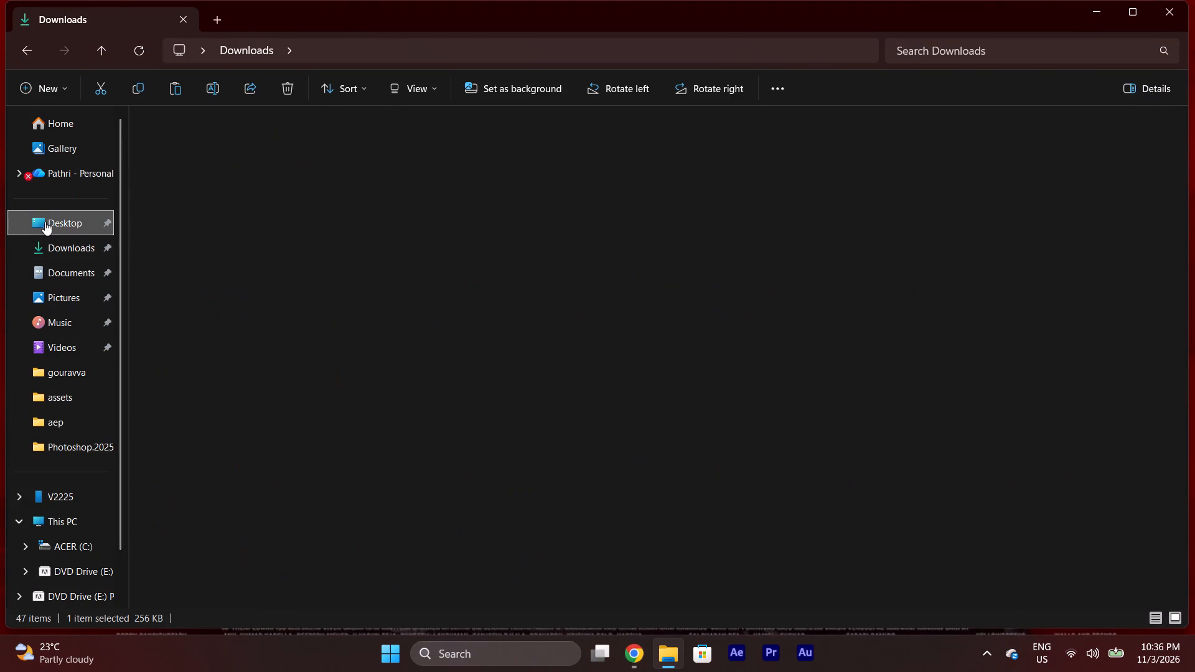
{"action": "double_click", "coordinate": [179, 147]}
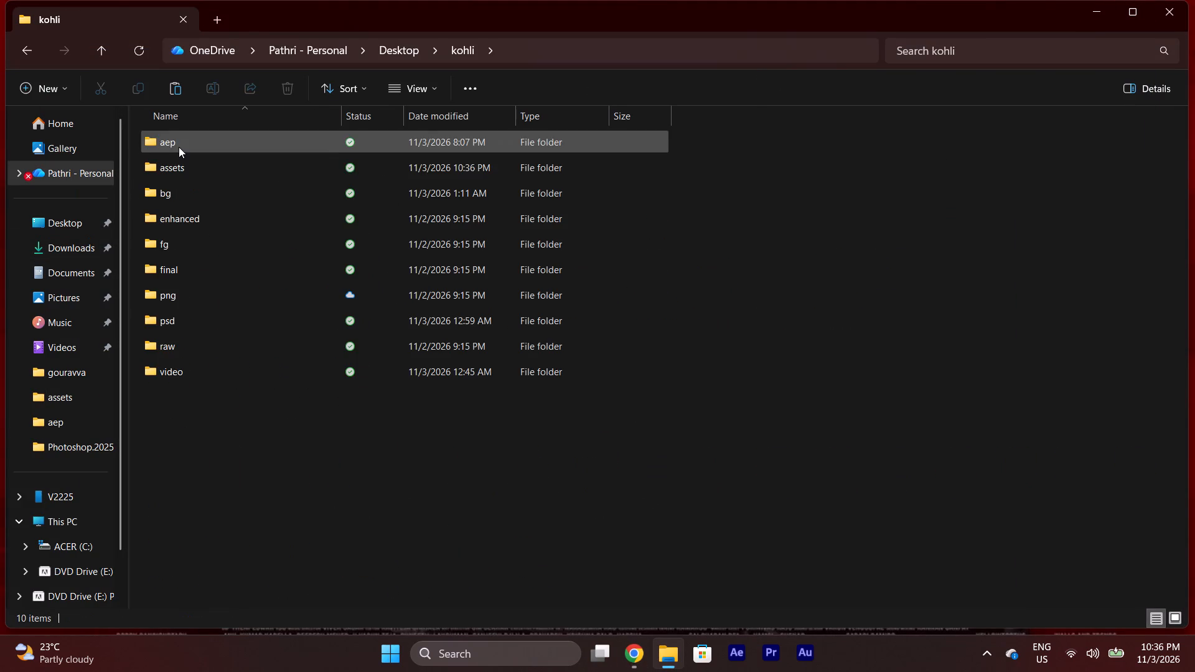
{"action": "double_click", "coordinate": [179, 163]}
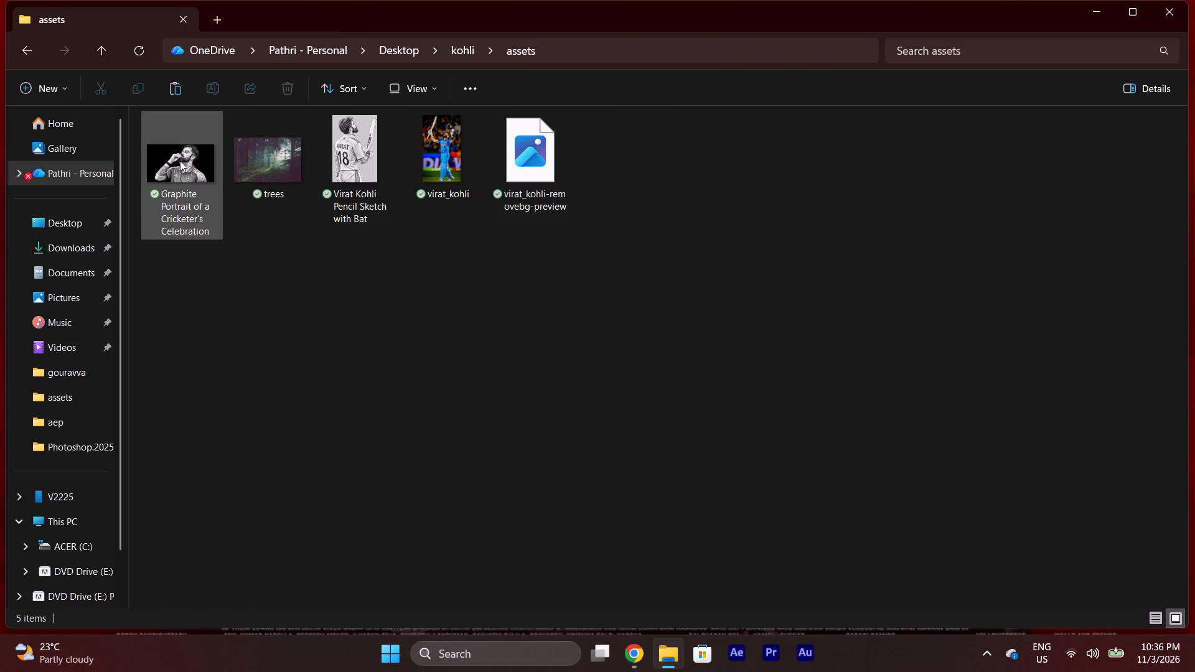
{"action": "key", "text": "ctrl+v"}
Delete the originals with backgrounds, "Virat Kohli Pencil Sketch with Bat" and "virat_kohli", from the assets folder.
{"action": "left_click", "coordinate": [365, 153]}
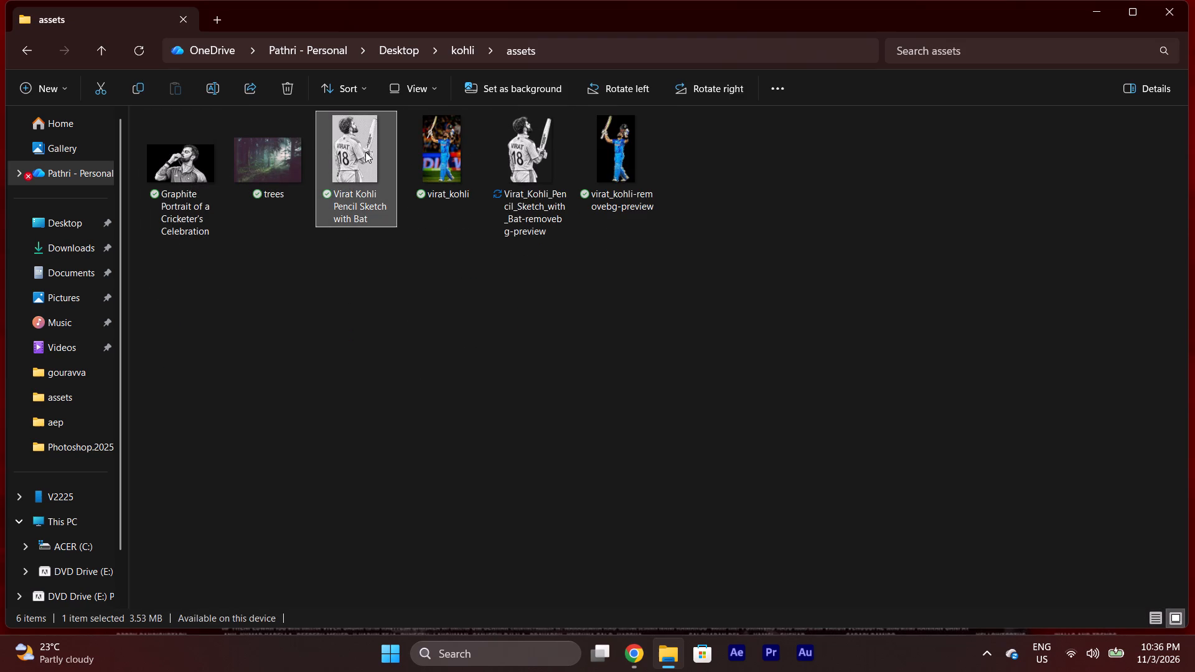
{"action": "key", "text": "Delete"}
{"action": "left_click", "coordinate": [362, 152]}
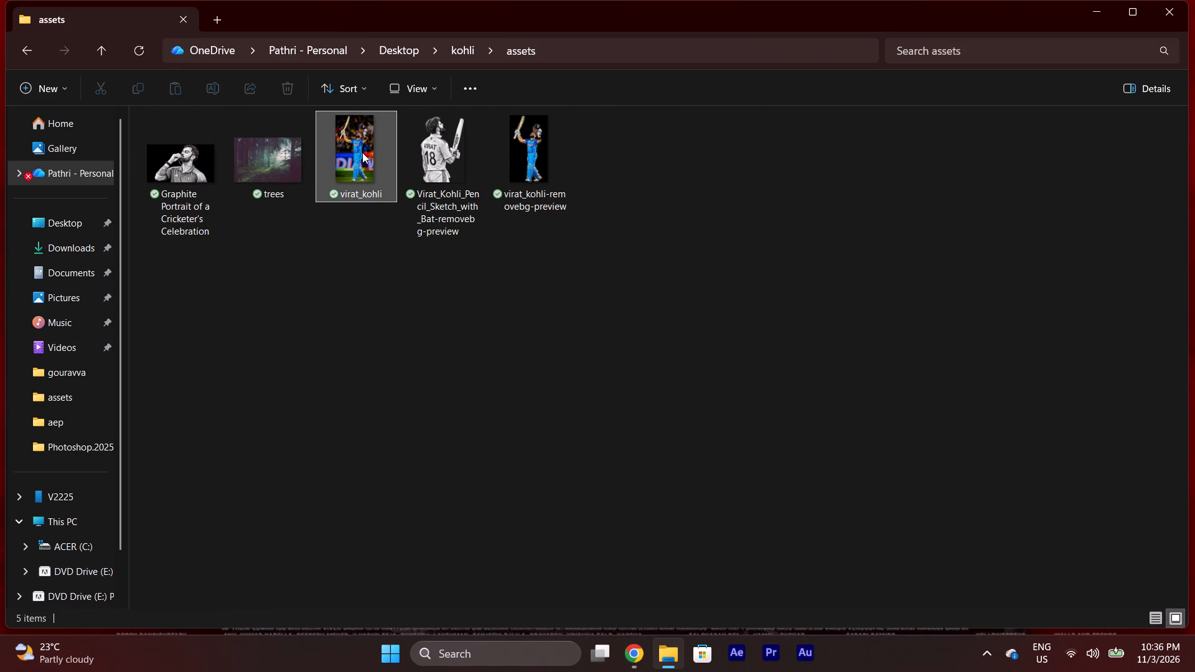
{"action": "key", "text": "Delete"}
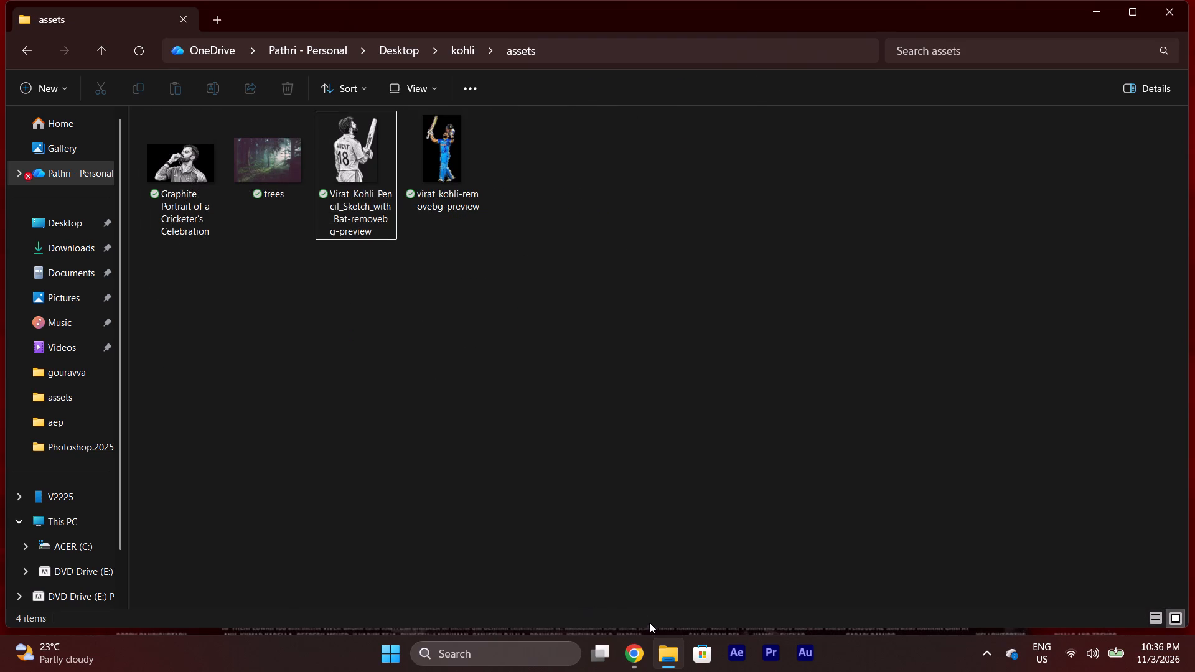
Switch back to Chrome and start a new search on the Pinterest page.
{"action": "left_click", "coordinate": [627, 653]}
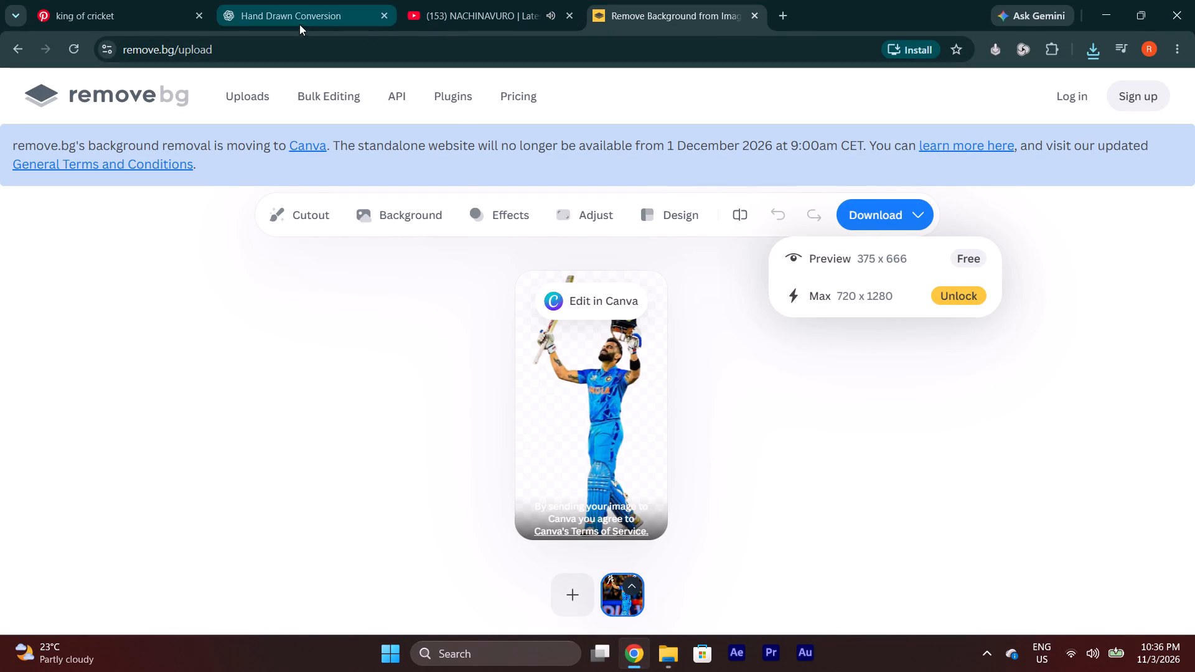
{"action": "left_click", "coordinate": [67, 4]}
{"action": "left_click", "coordinate": [338, 96]}
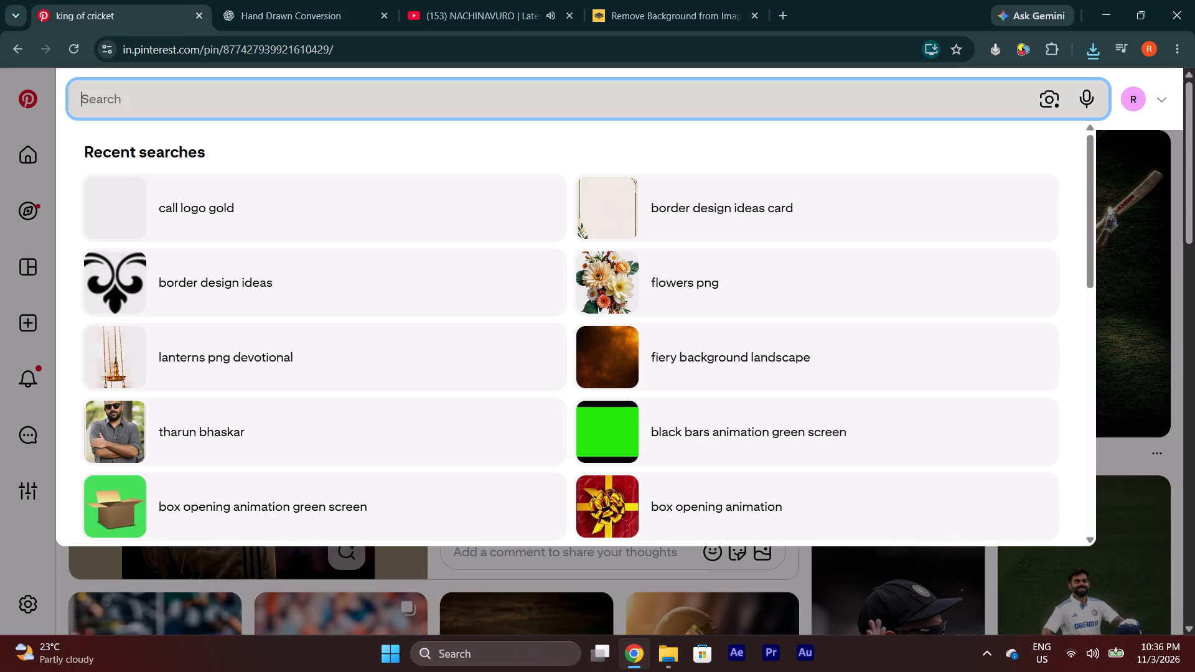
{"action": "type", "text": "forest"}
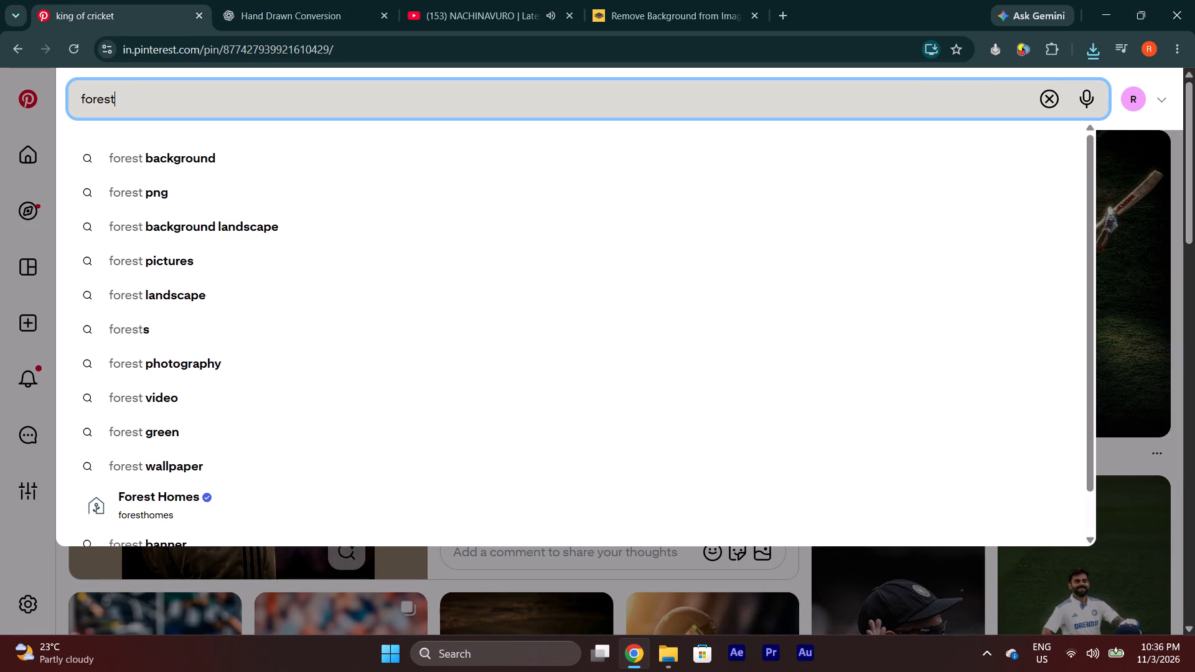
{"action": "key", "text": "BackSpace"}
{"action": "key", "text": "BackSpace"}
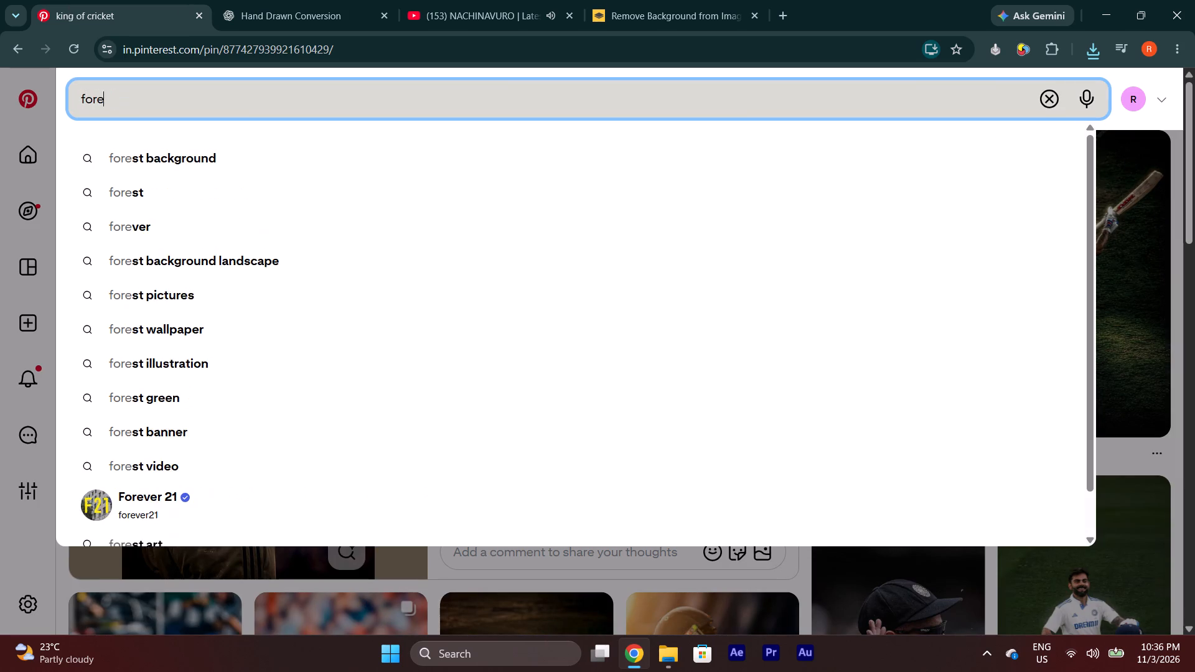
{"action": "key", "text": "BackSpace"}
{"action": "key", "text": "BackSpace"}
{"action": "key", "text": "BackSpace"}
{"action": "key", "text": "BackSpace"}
Search Pinterest for "stadium background" and browse the resulting images.
{"action": "type", "text": "stadiu"}
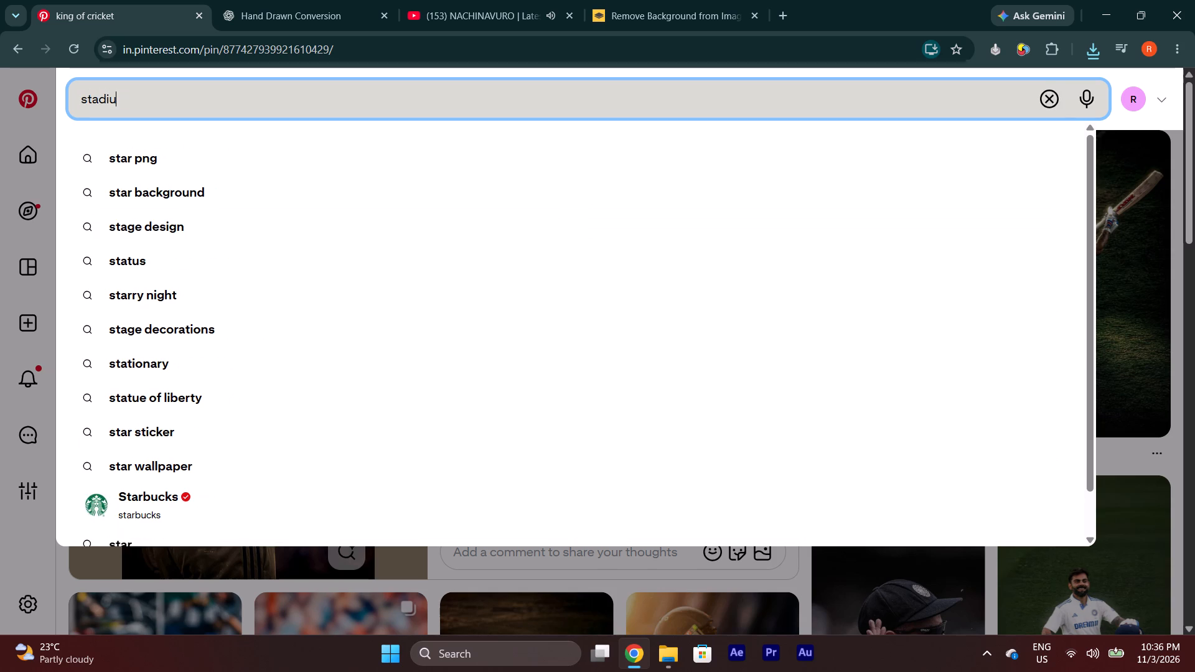
{"action": "key", "text": "m"}
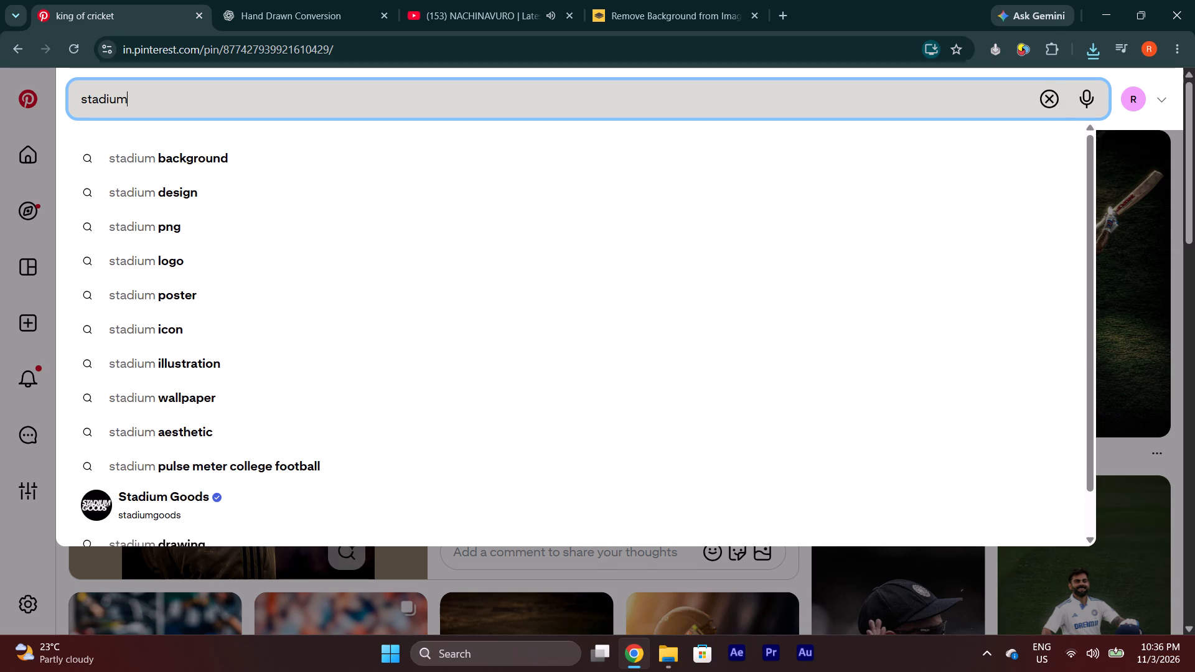
{"action": "left_click", "coordinate": [240, 171]}
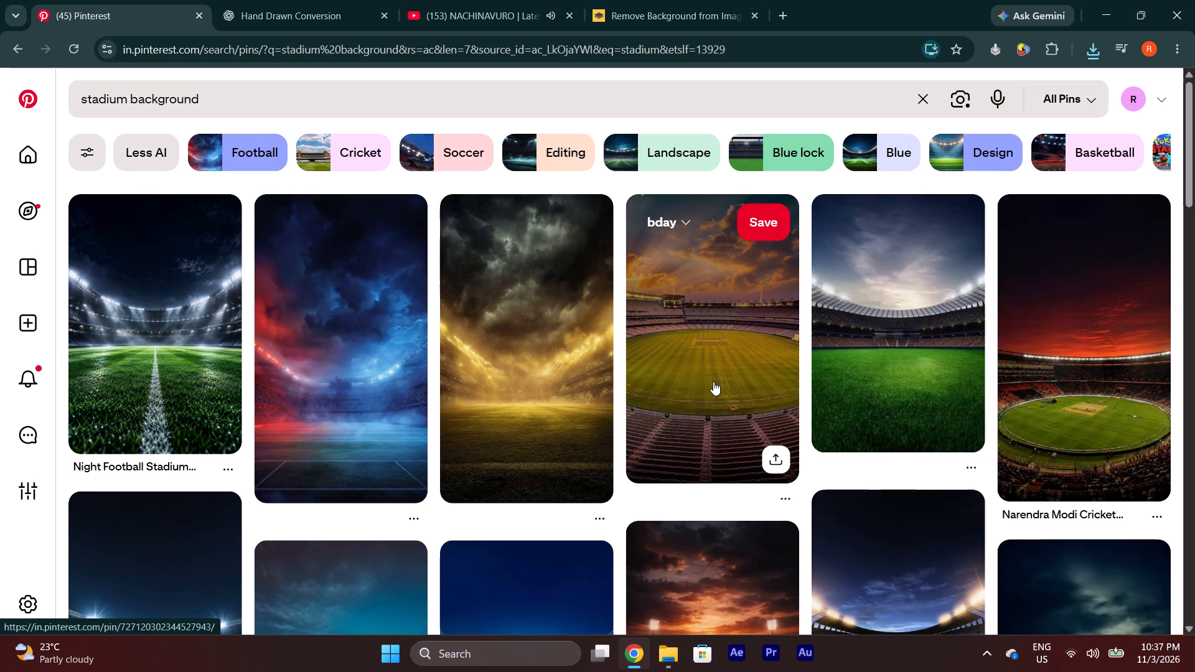
{"action": "scroll", "coordinate": [712, 381], "scroll_direction": "down", "scroll_amount": 5}
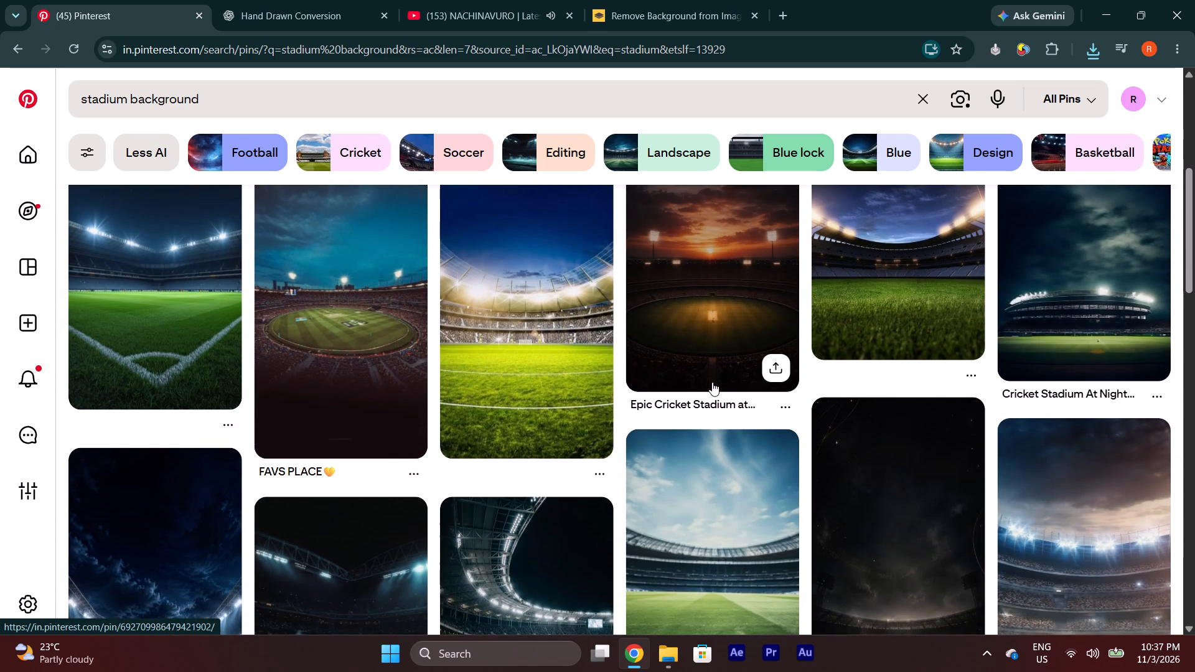
{"action": "scroll", "coordinate": [712, 382], "scroll_direction": "down", "scroll_amount": 3}
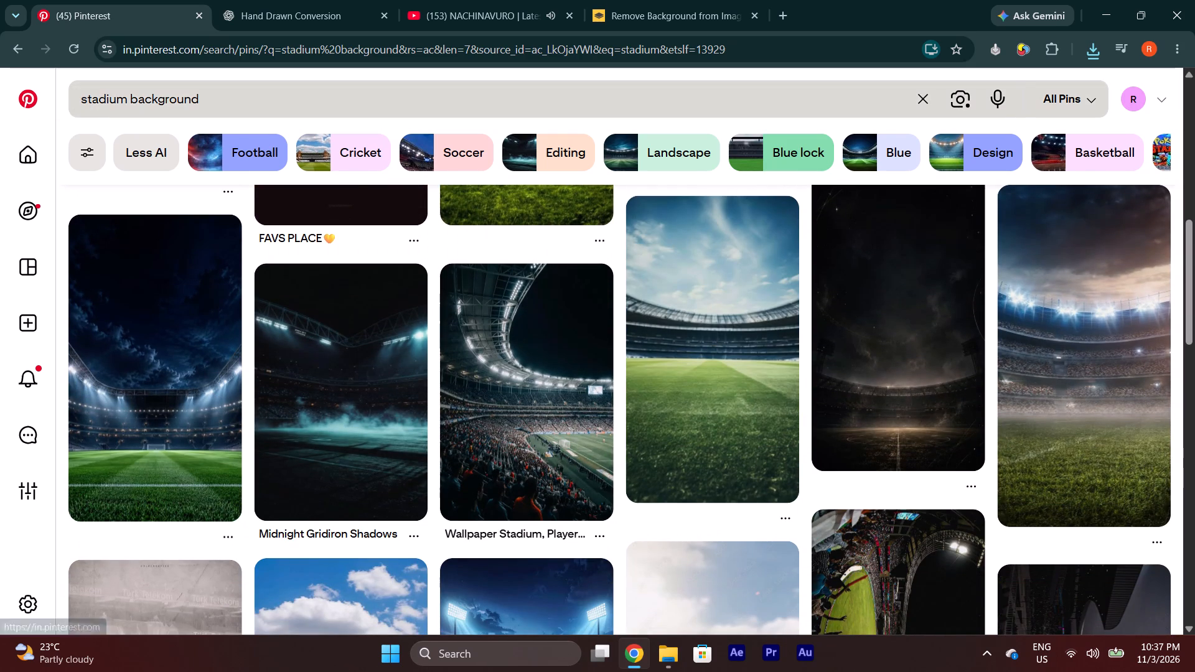
Refine the Pinterest search to "cricket stadium background", preview the sunset cricket stadium pin and return to the results.
{"action": "left_click", "coordinate": [83, 103]}
{"action": "key", "text": "space"}
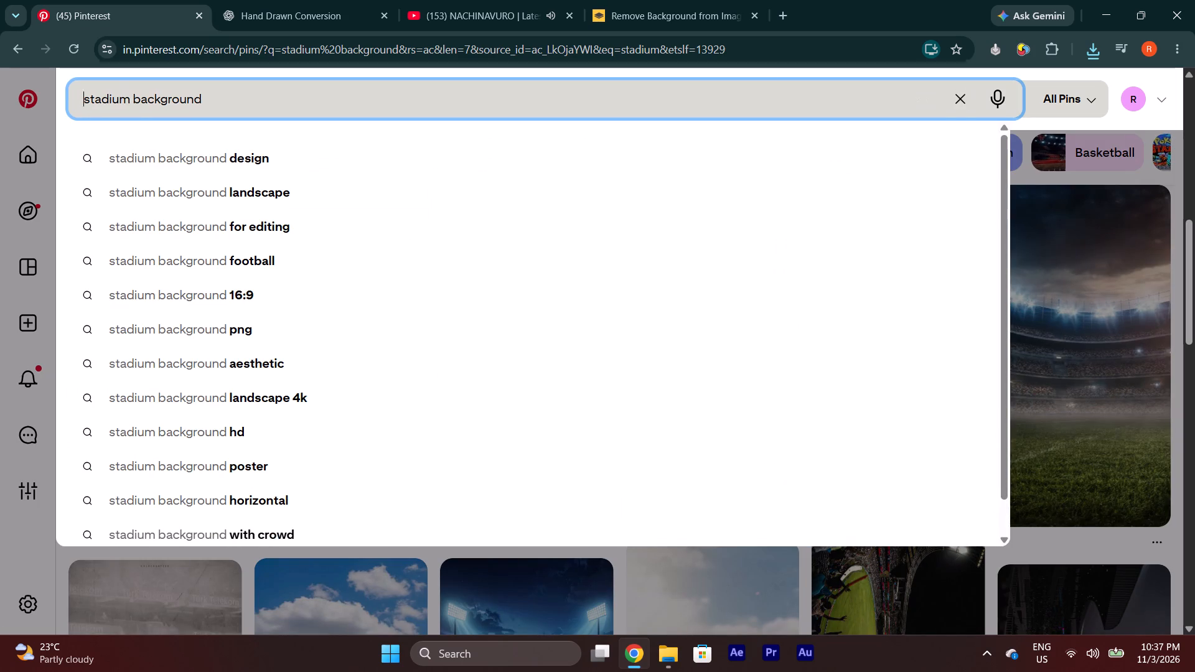
{"action": "type", "text": "cr"}
{"action": "type", "text": "icket"}
{"action": "key", "text": "space"}
{"action": "key", "text": "Return"}
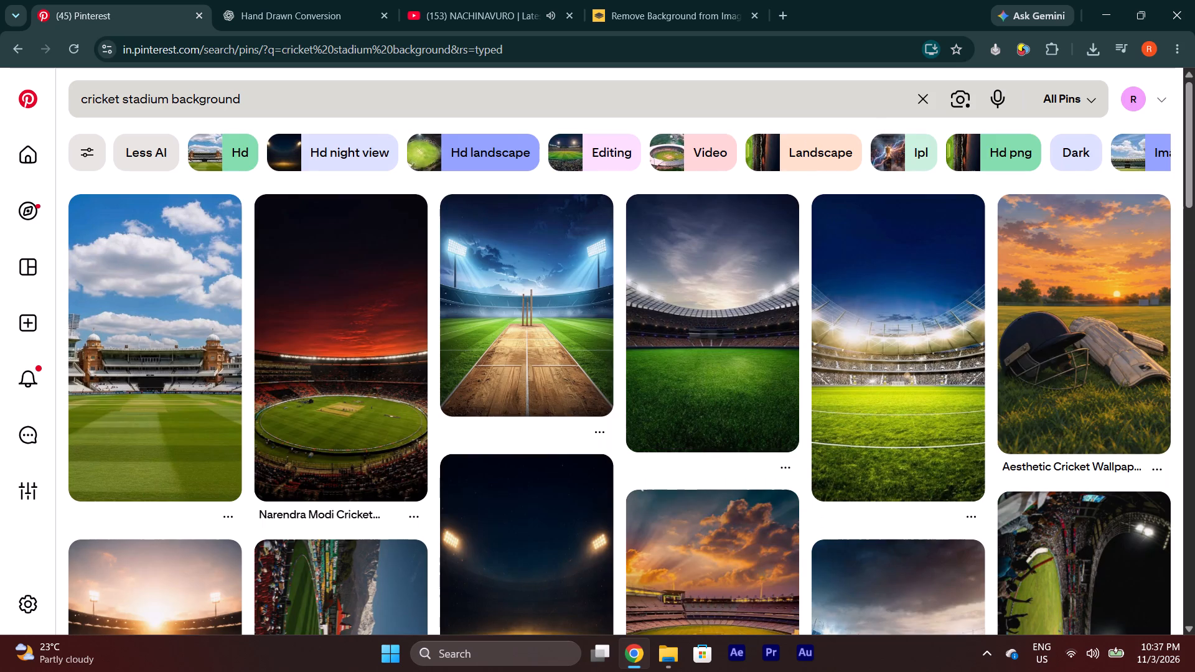
{"action": "scroll", "coordinate": [665, 326], "scroll_direction": "down", "scroll_amount": 2}
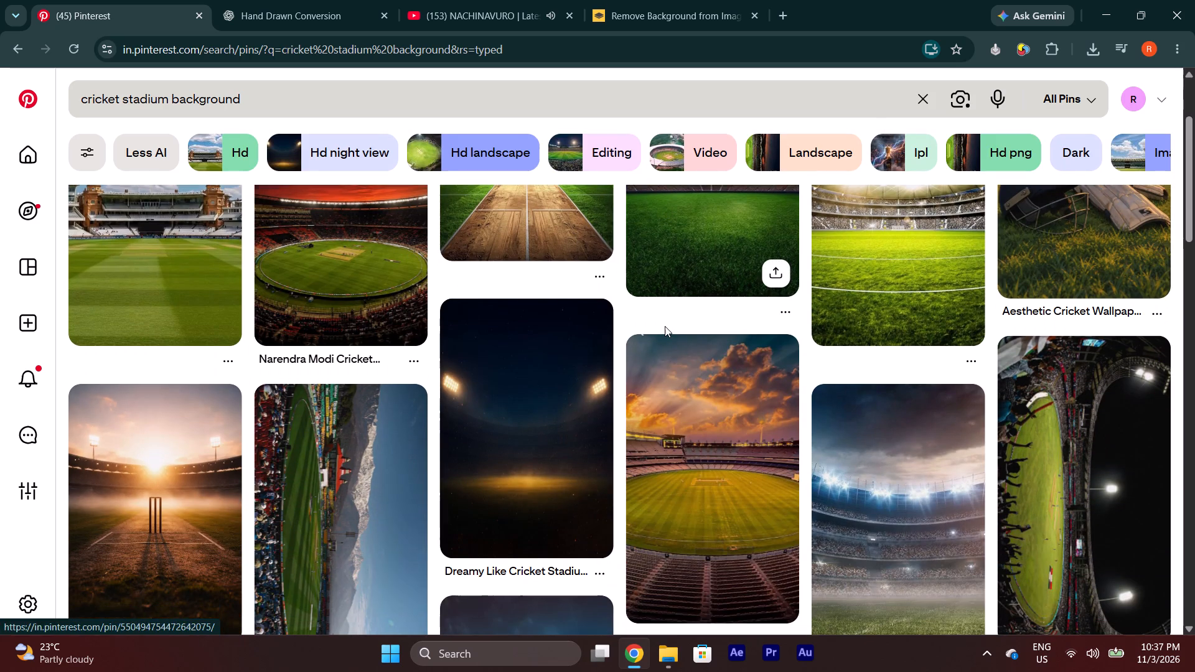
{"action": "scroll", "coordinate": [665, 326], "scroll_direction": "down", "scroll_amount": 2}
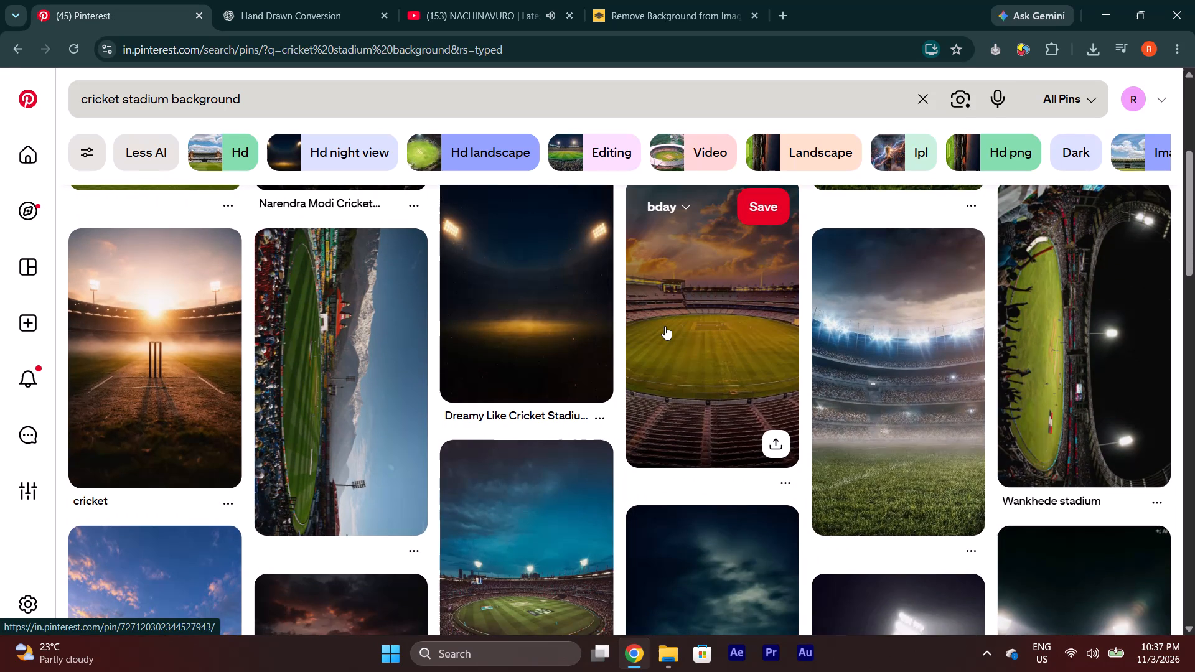
{"action": "left_click", "coordinate": [709, 338]}
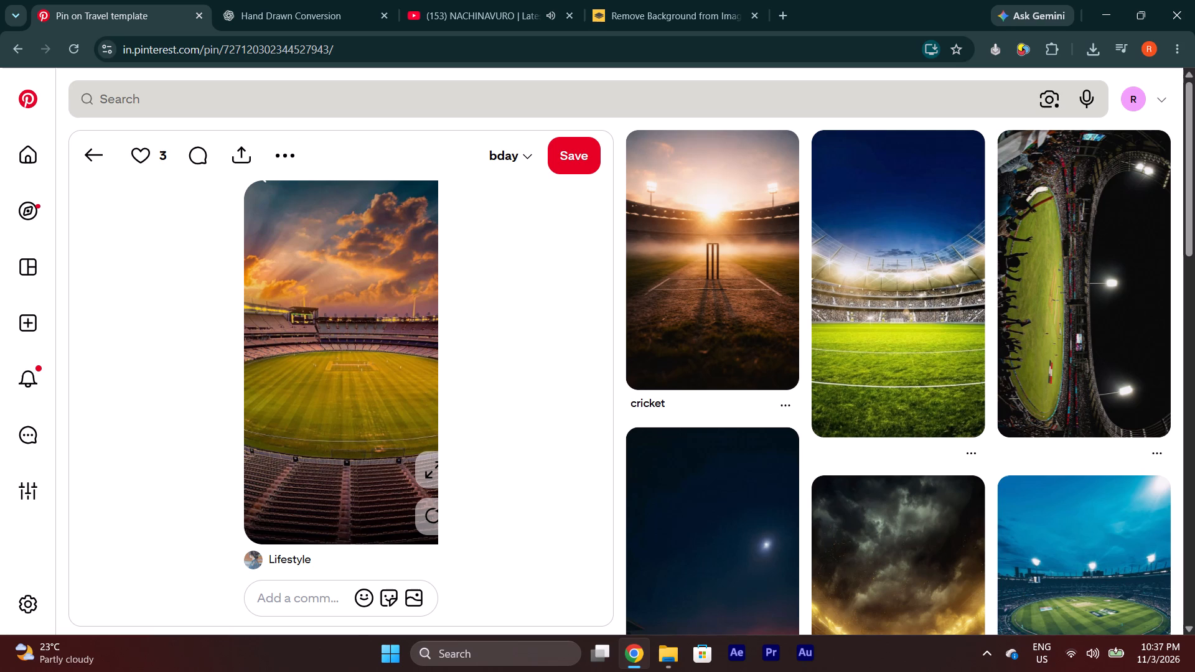
{"action": "left_click", "coordinate": [85, 159]}
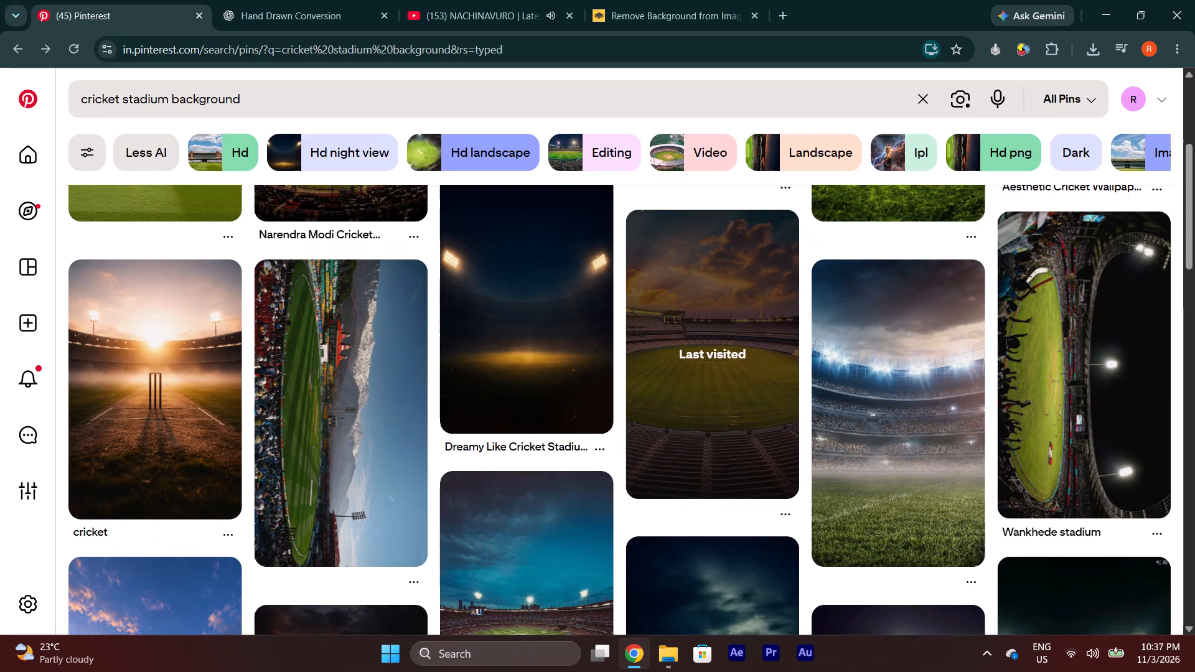
Narrow the Pinterest search to "cricket stadium background landscape".
{"action": "left_click", "coordinate": [267, 104]}
{"action": "left_click", "coordinate": [266, 172]}
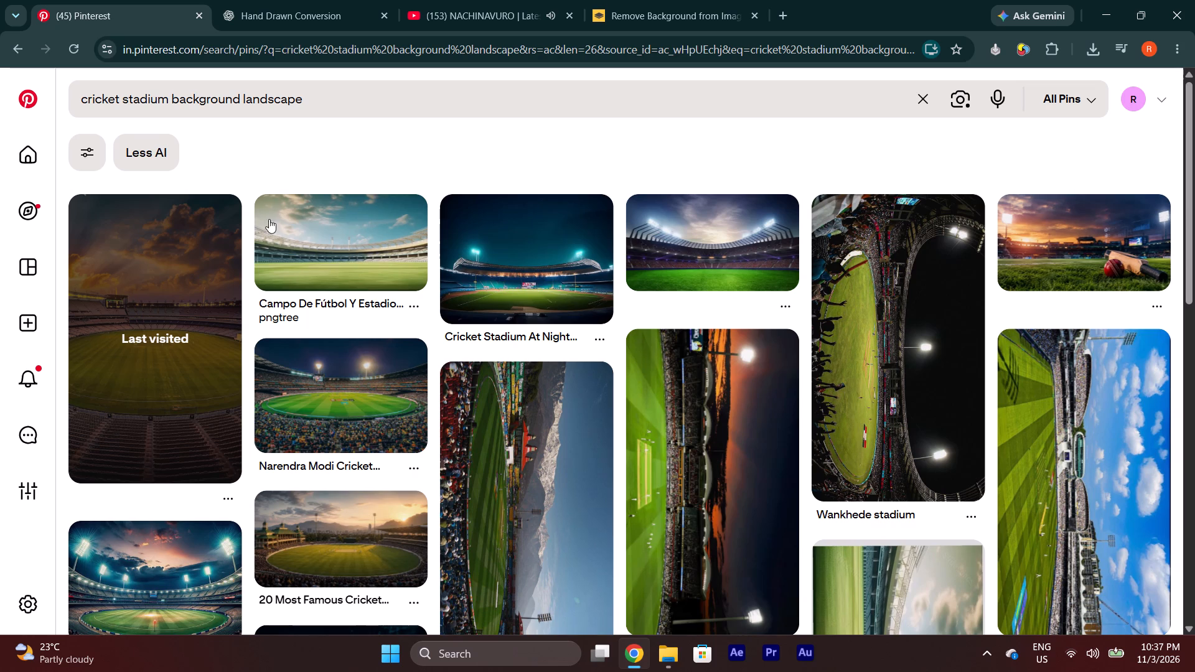
Open the Sport Football Field backdrop pin from the related stadium pins and download its image as a JPEG into the kohli assets folder.
{"action": "left_click", "coordinate": [329, 254]}
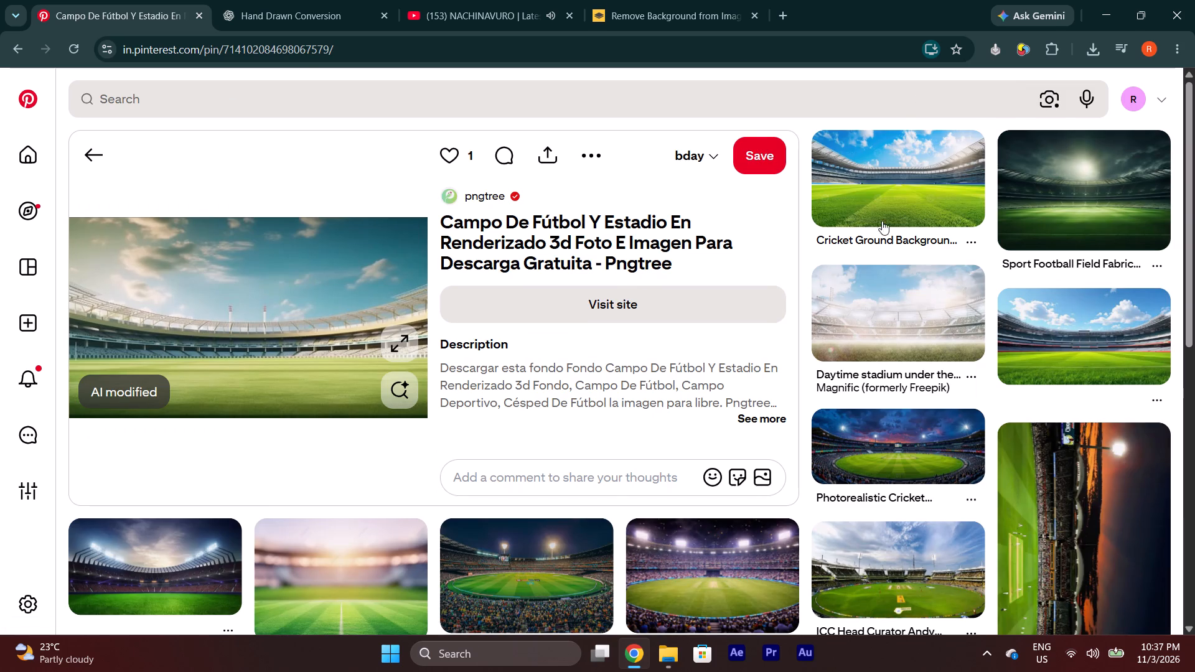
{"action": "left_click", "coordinate": [1107, 195]}
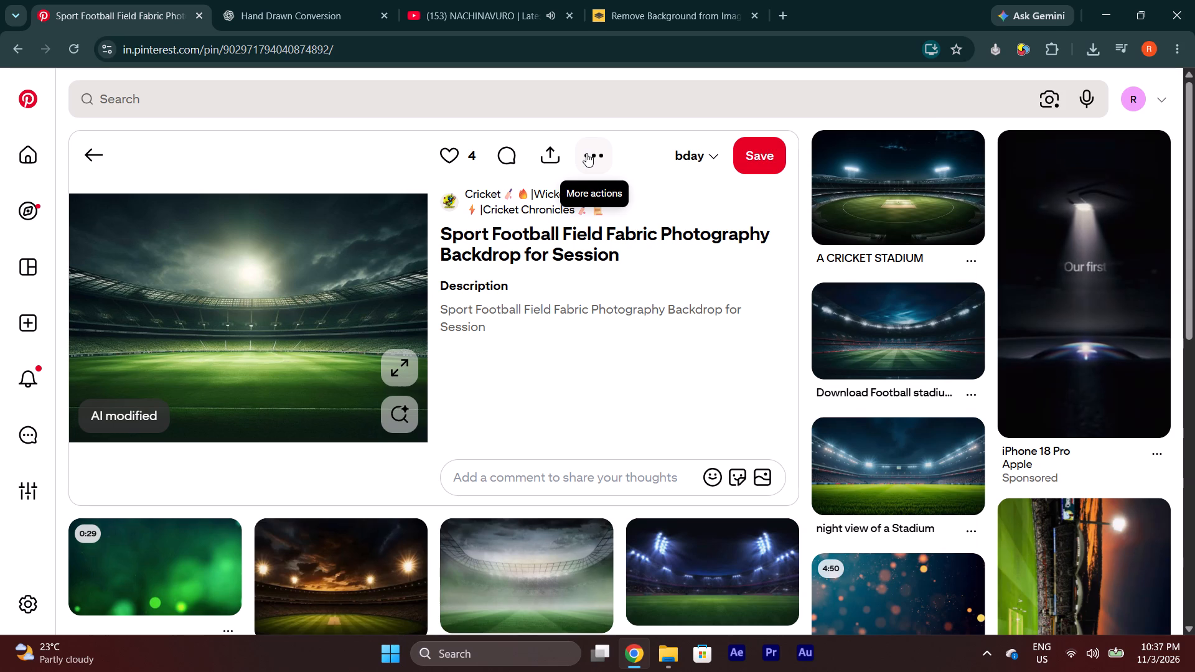
{"action": "left_click", "coordinate": [586, 153]}
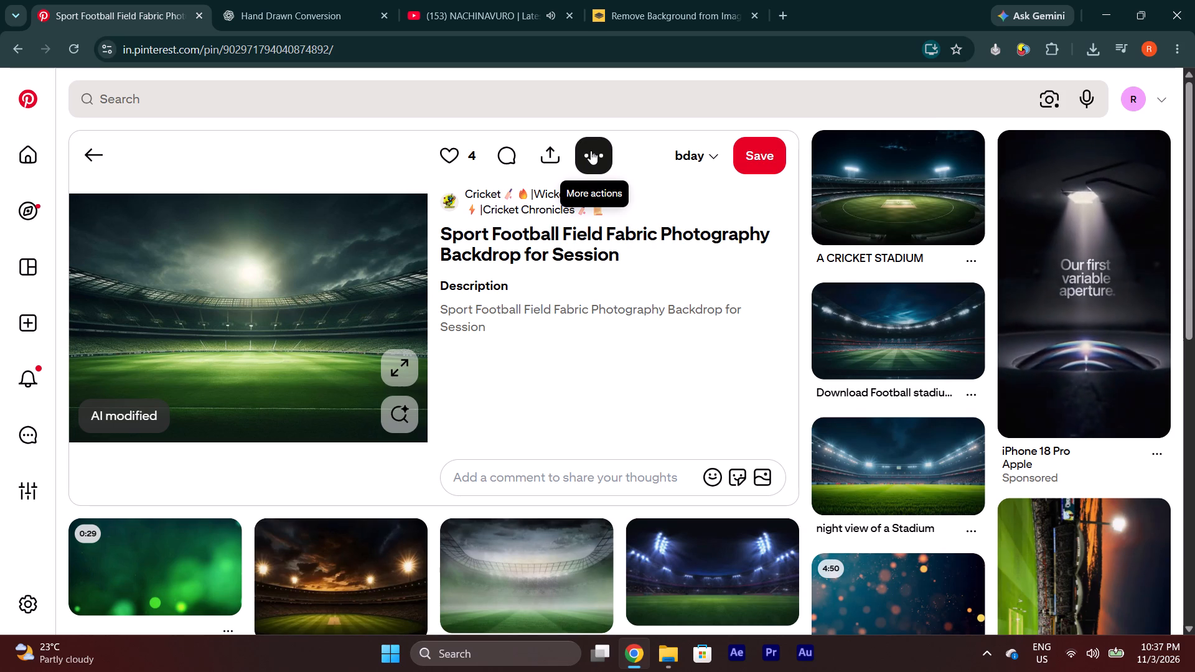
{"action": "left_click", "coordinate": [591, 150]}
{"action": "left_click", "coordinate": [591, 150]}
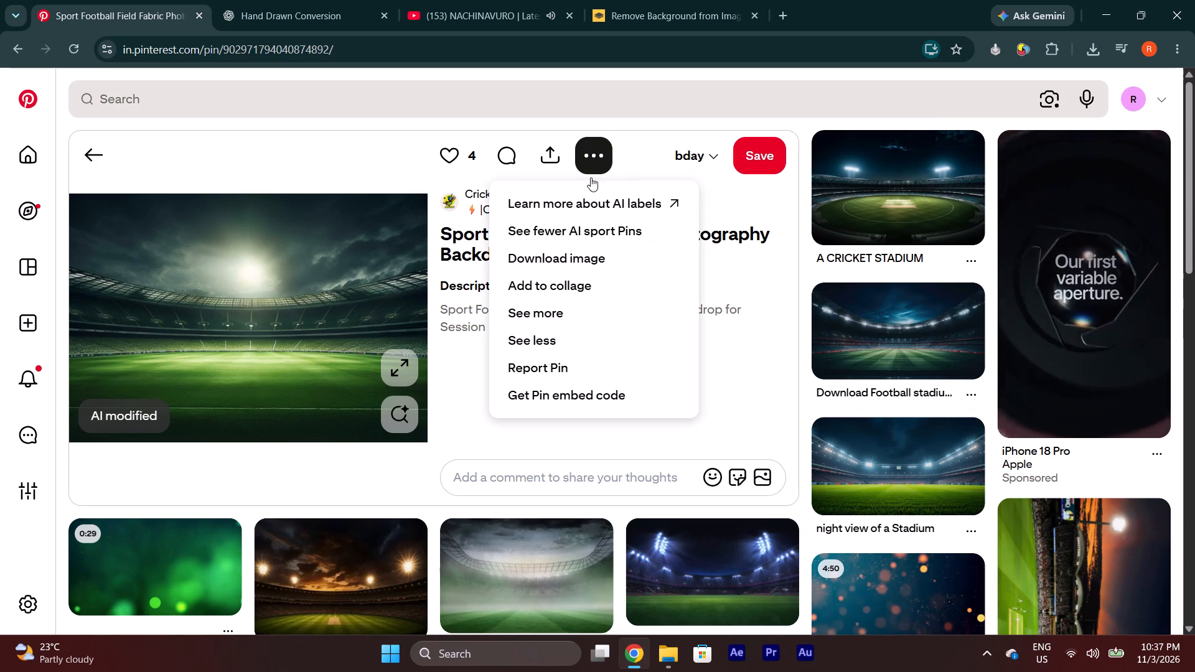
{"action": "left_click", "coordinate": [586, 257]}
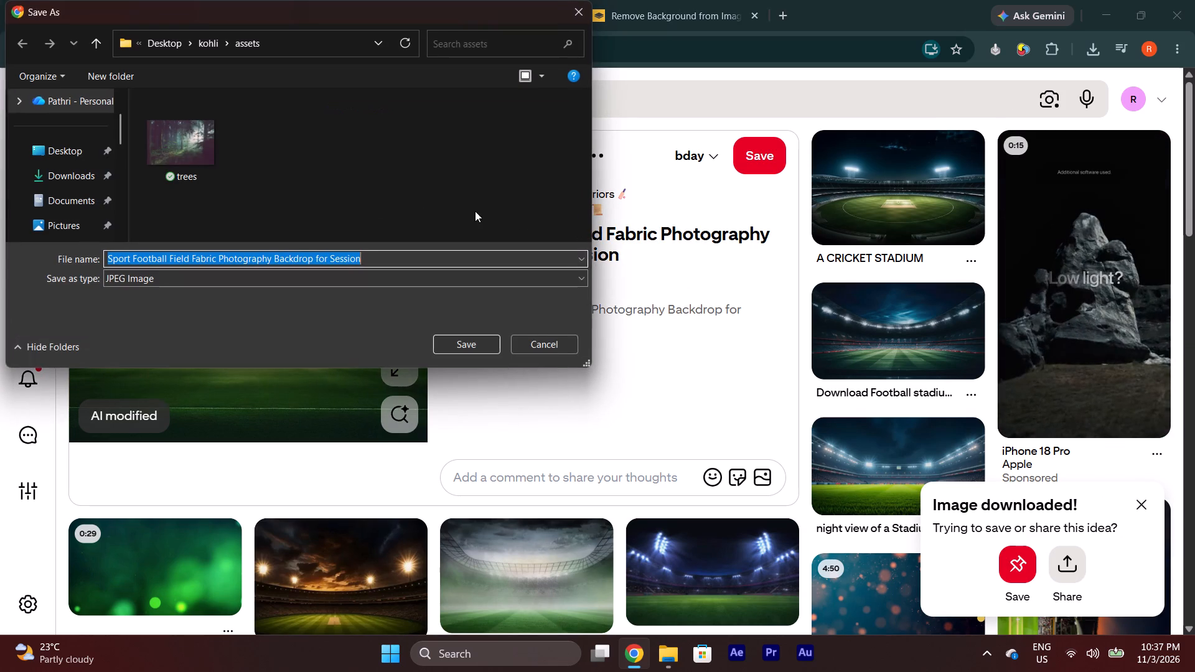
{"action": "left_click", "coordinate": [471, 340]}
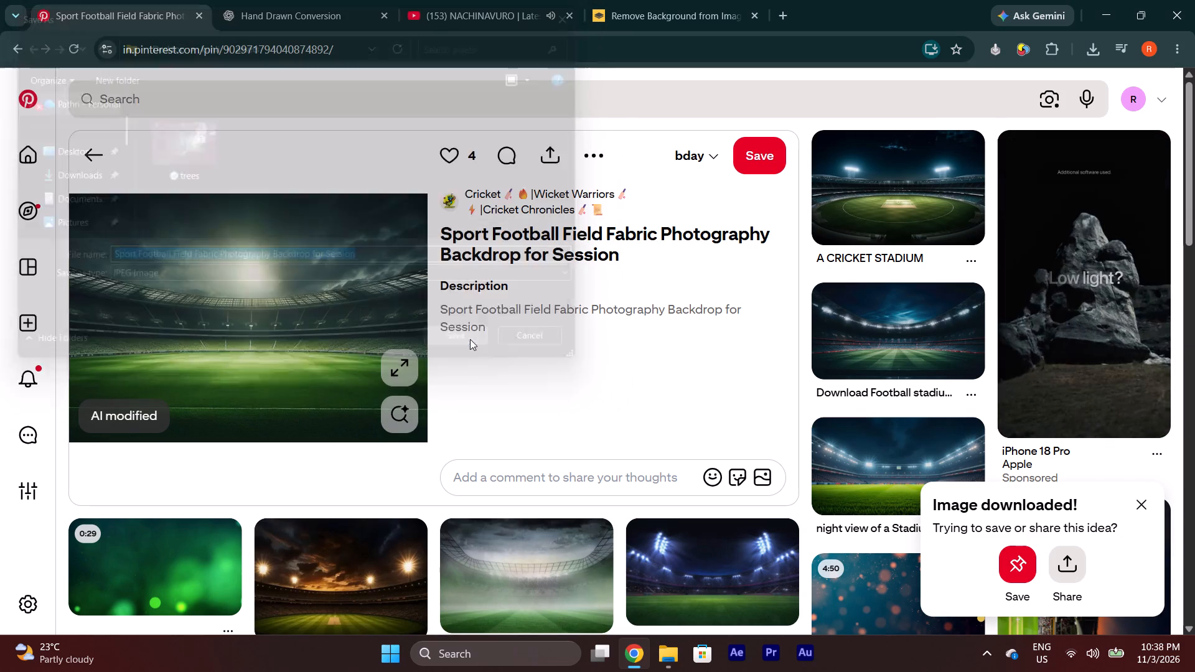
Minimize Chrome, launch After Effects, dismiss the startup notice and open the recent kohli project.
{"action": "left_click", "coordinate": [1112, 16]}
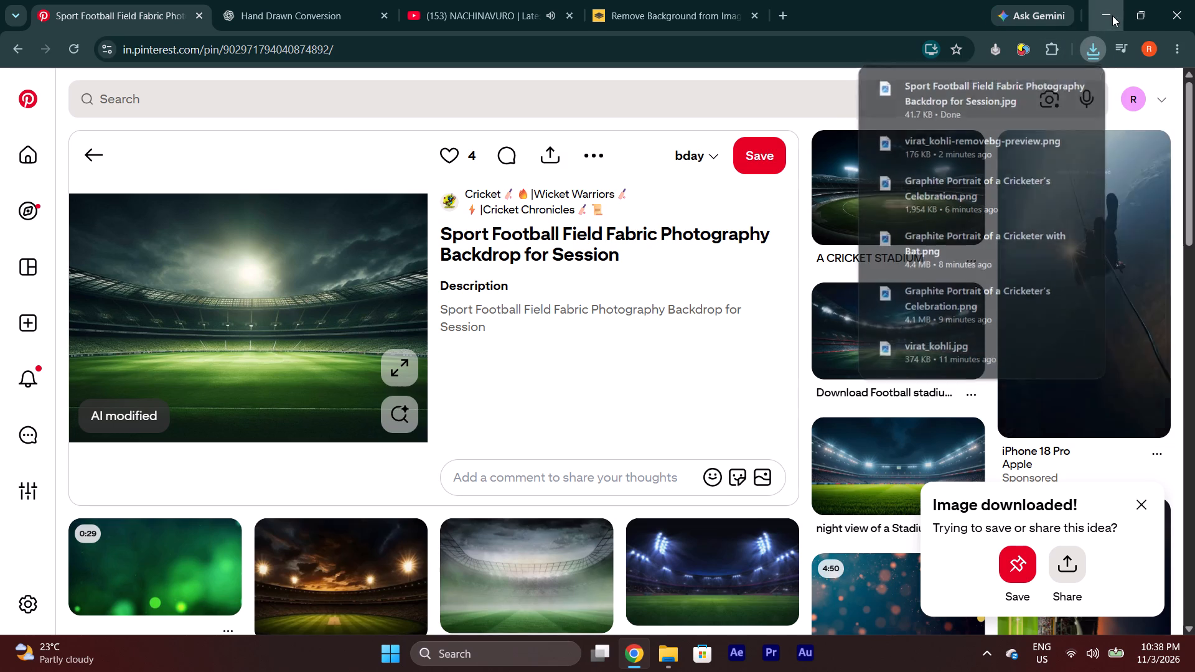
{"action": "left_click", "coordinate": [737, 663]}
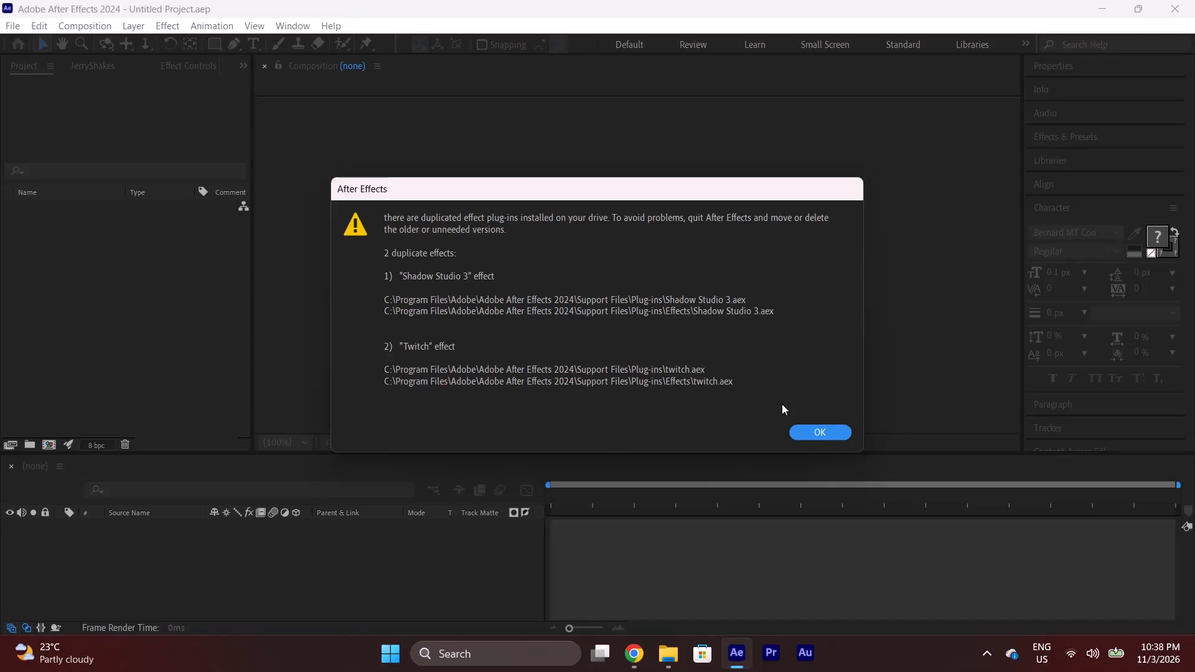
{"action": "left_click", "coordinate": [813, 427]}
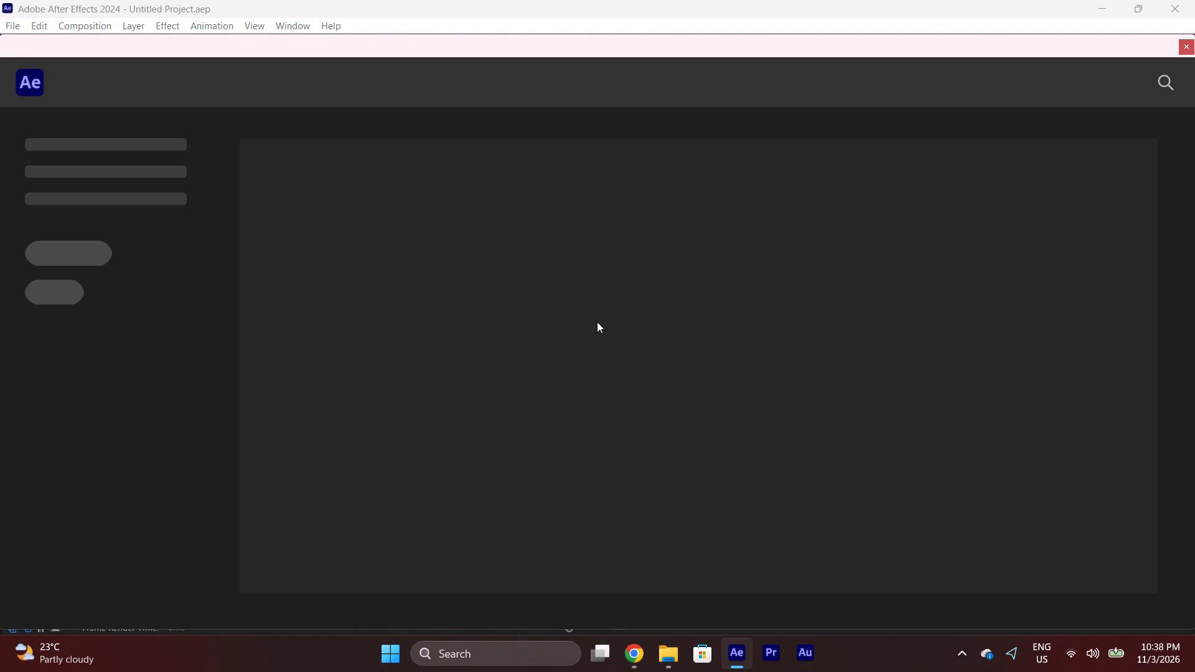
{"action": "double_click", "coordinate": [356, 317]}
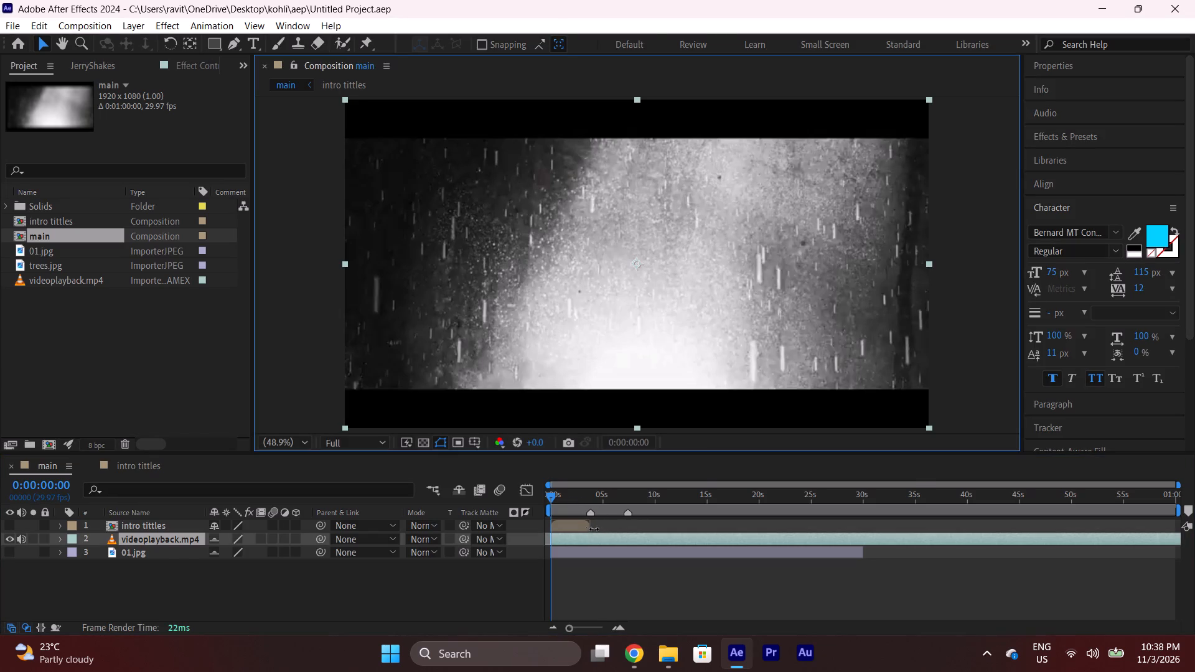
Move the current time to the end of the intro tittles layer, at 0:00:03:24.
{"action": "left_click", "coordinate": [584, 526]}
{"action": "key", "text": "o"}
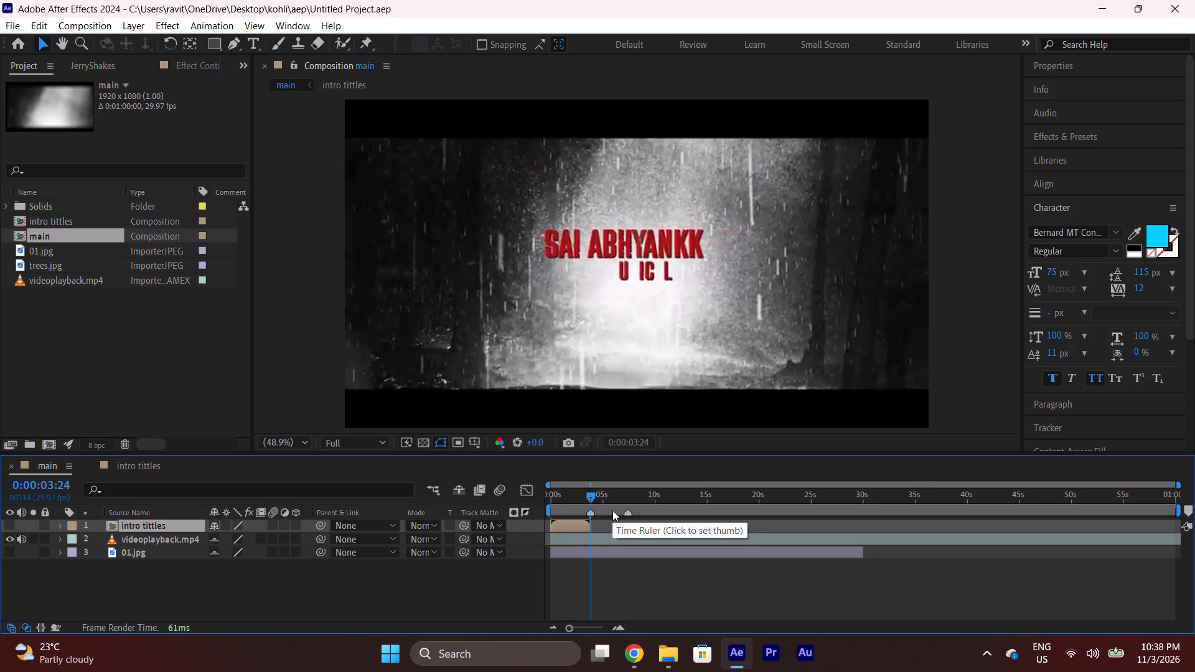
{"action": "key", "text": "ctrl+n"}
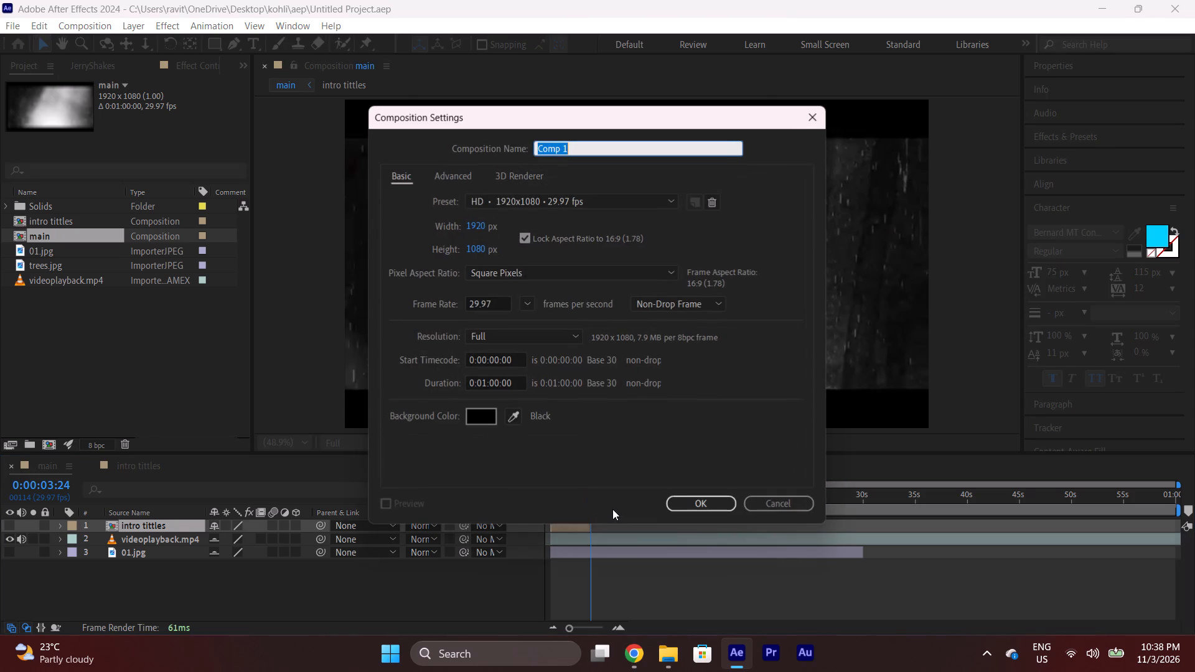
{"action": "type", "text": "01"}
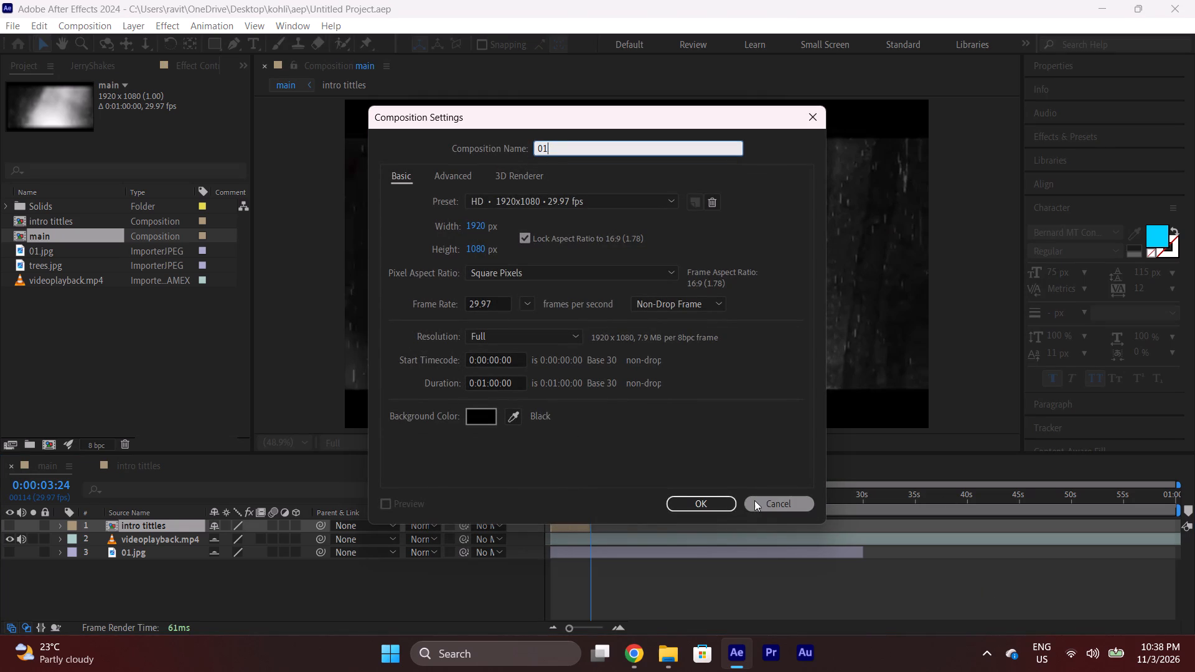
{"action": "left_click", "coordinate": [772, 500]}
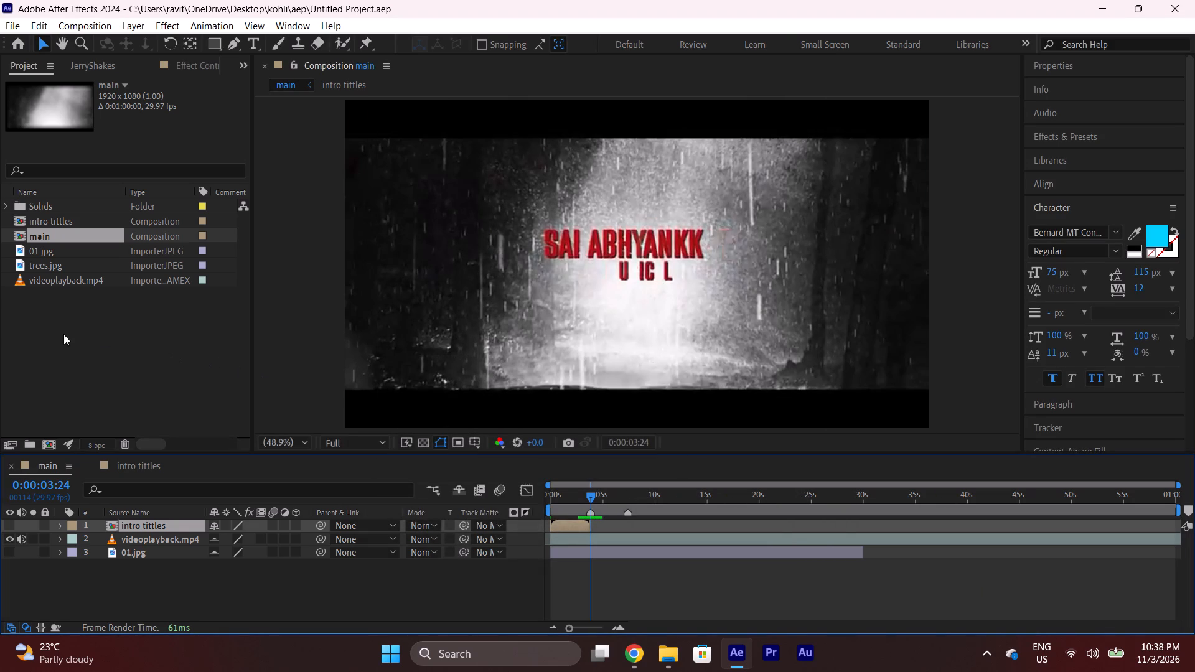
Trim the end of the 01.jpg layer to the current time, 0:00:03:24.
{"action": "left_click", "coordinate": [863, 555]}
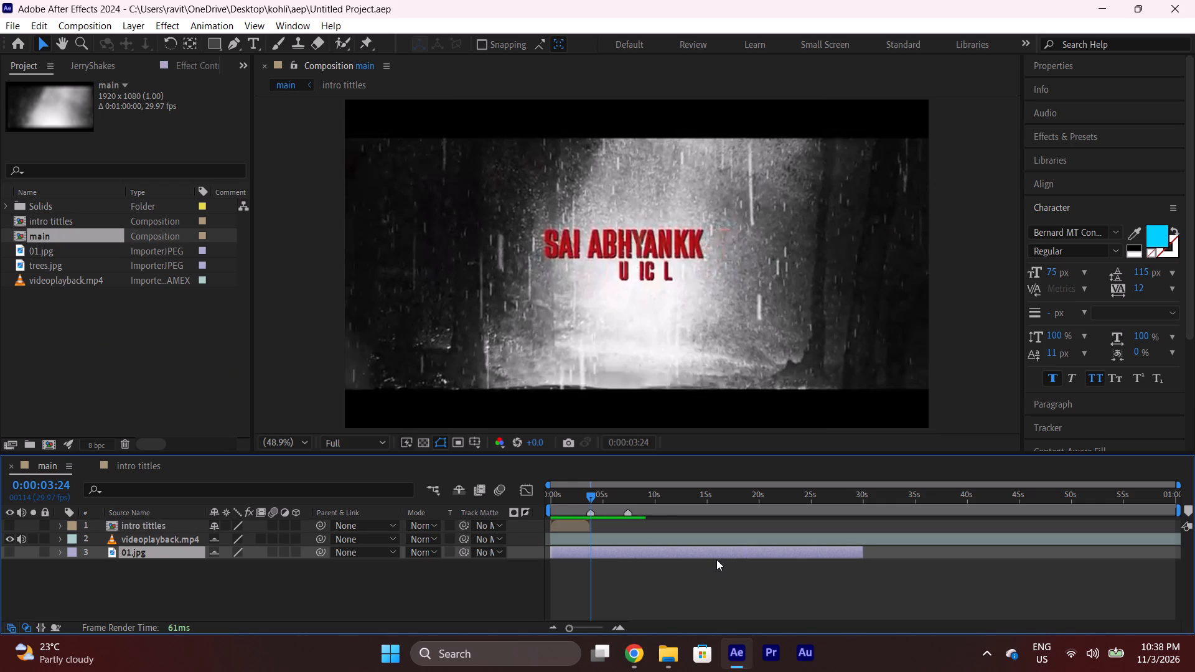
{"action": "key", "text": "alt+bracketright"}
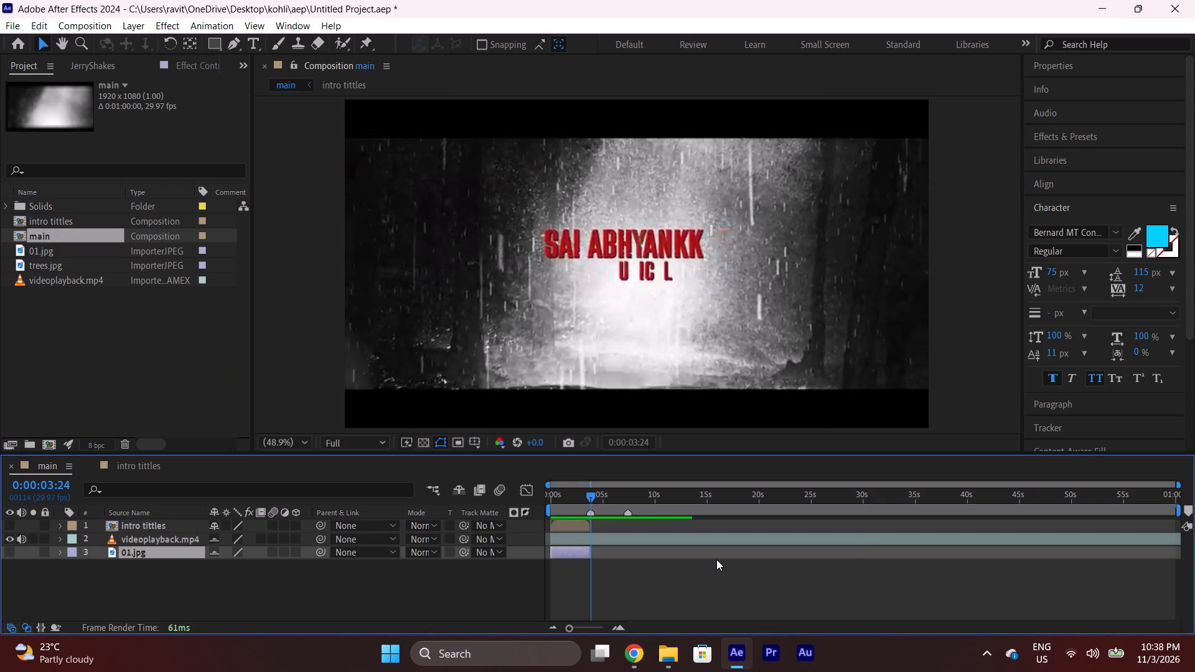
Hide the videoplayback.mp4 layer's video and make the intro tittles and 01.jpg layers visible.
{"action": "left_click", "coordinate": [10, 538]}
{"action": "left_click", "coordinate": [7, 526]}
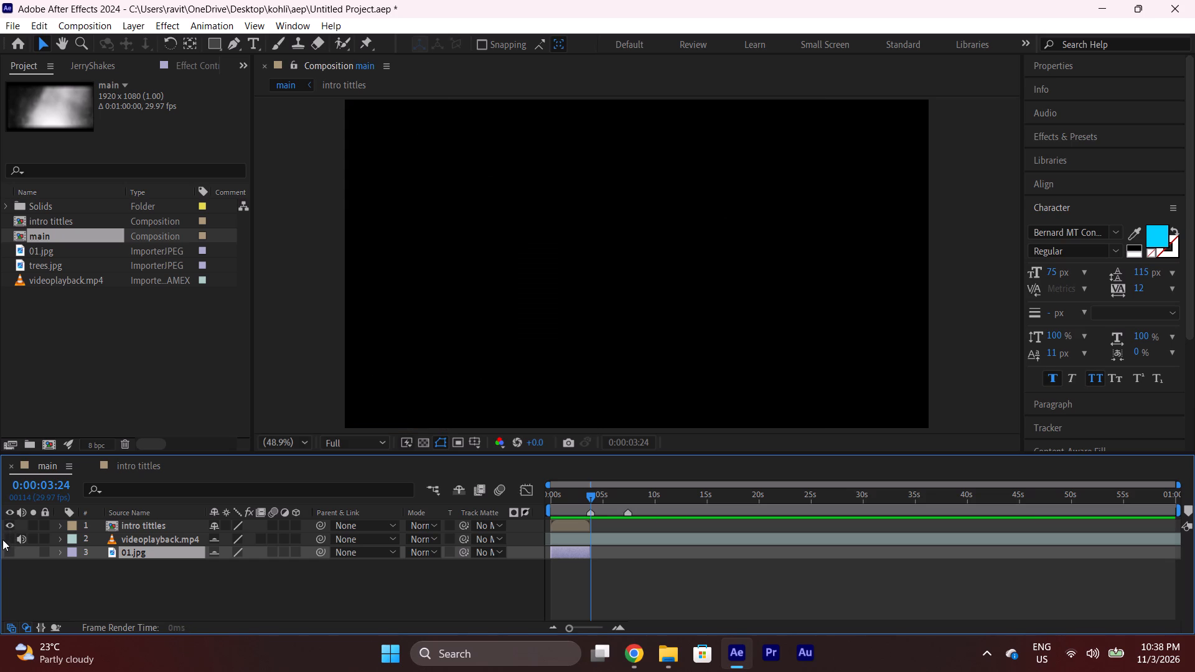
{"action": "left_click", "coordinate": [11, 551]}
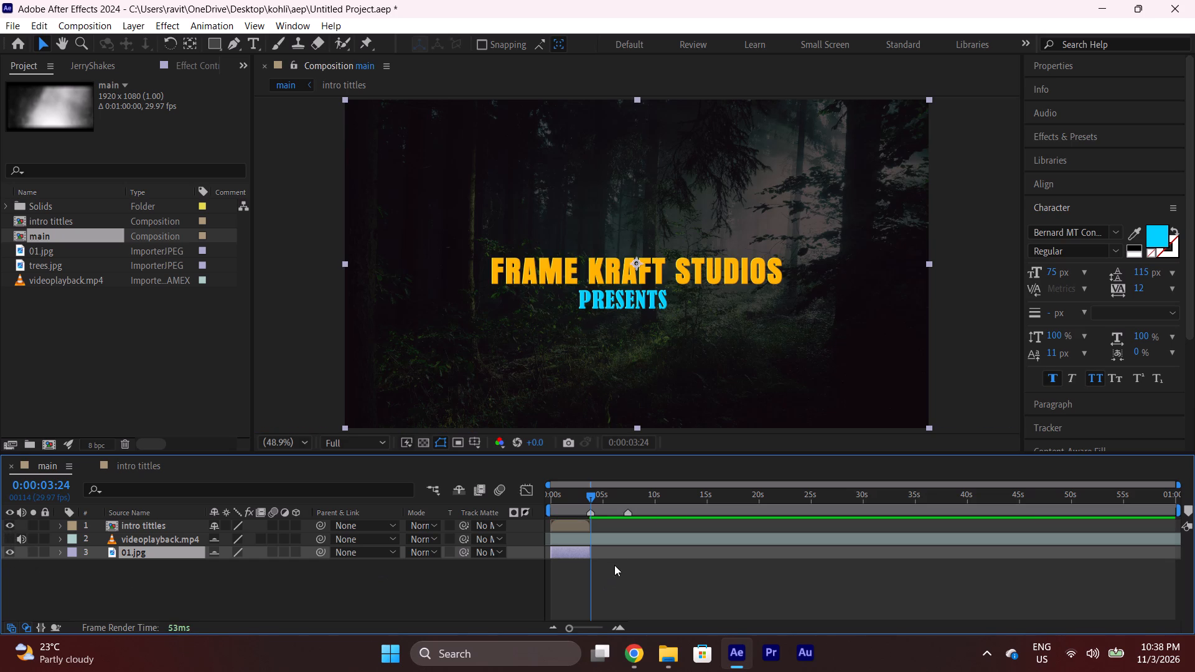
Move the videoplayback.mp4 layer below 01.jpg in the main composition's layer order.
{"action": "left_click_drag", "start_coordinate": [152, 537], "coordinate": [153, 537]}
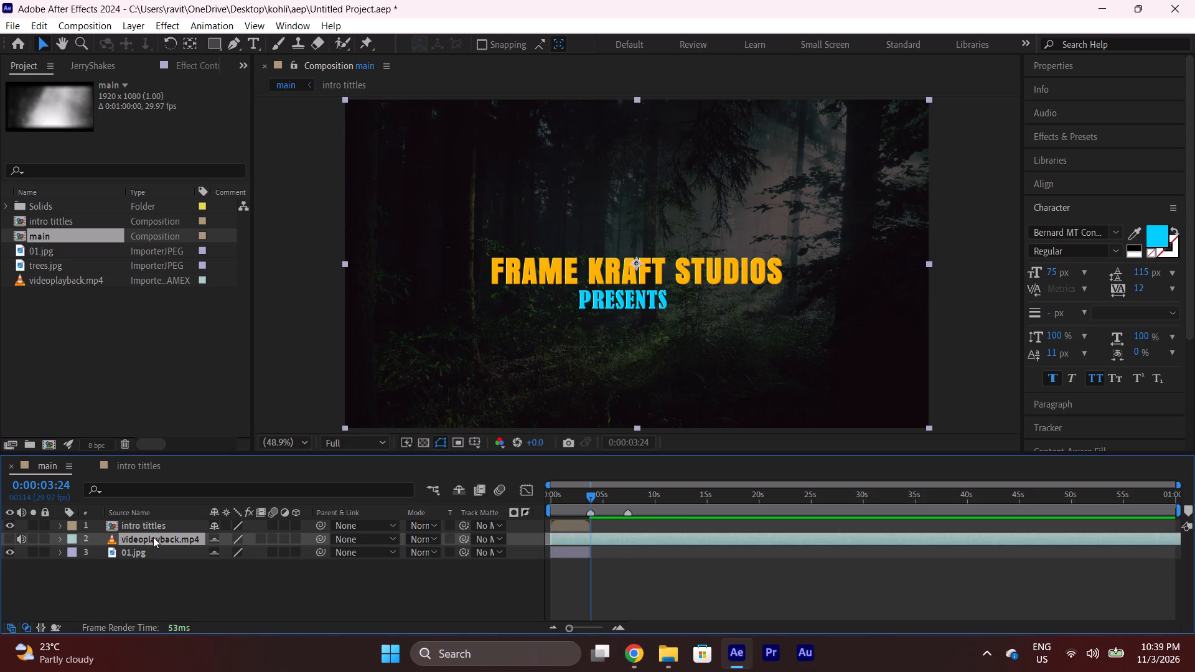
{"action": "left_click_drag", "start_coordinate": [153, 537], "coordinate": [155, 567]}
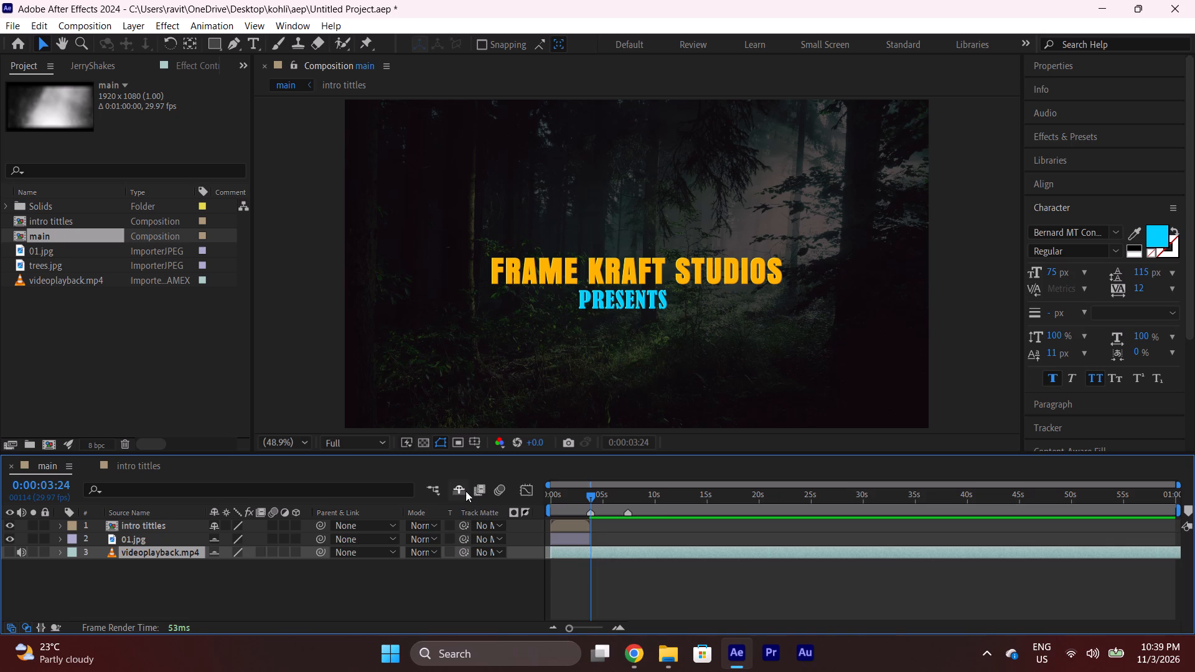
Mark the 01.jpg layer as shy in the main composition, leaving the hiding of shy layers off.
{"action": "left_click", "coordinate": [466, 490]}
{"action": "left_click", "coordinate": [466, 490]}
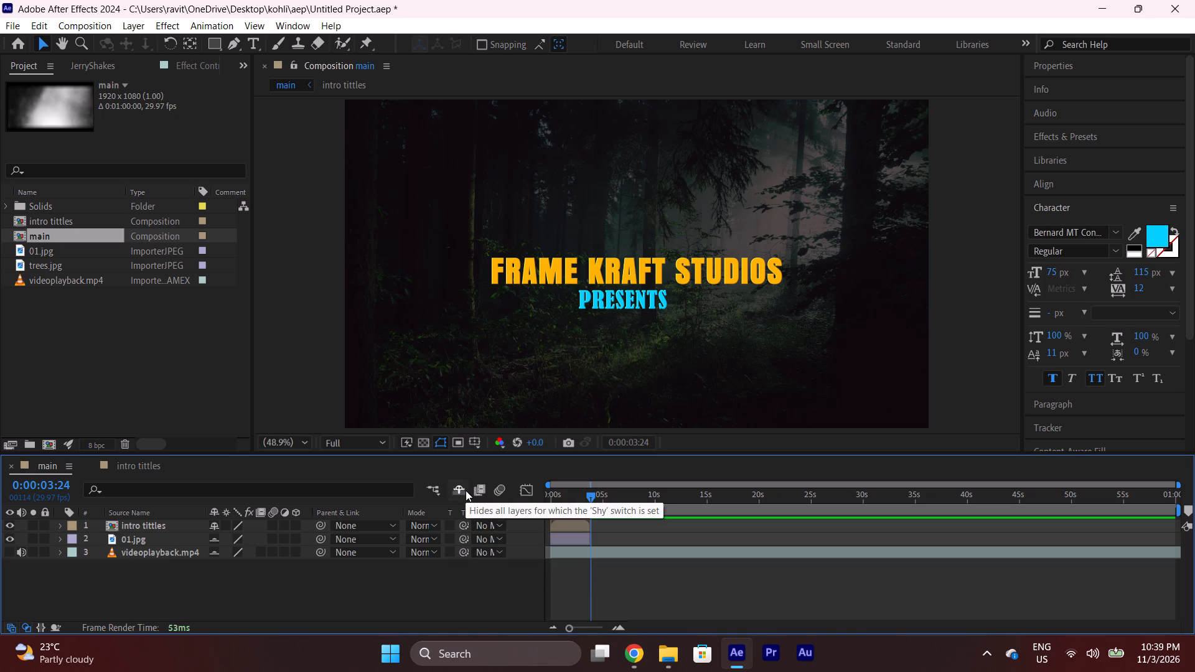
{"action": "left_click", "coordinate": [164, 551]}
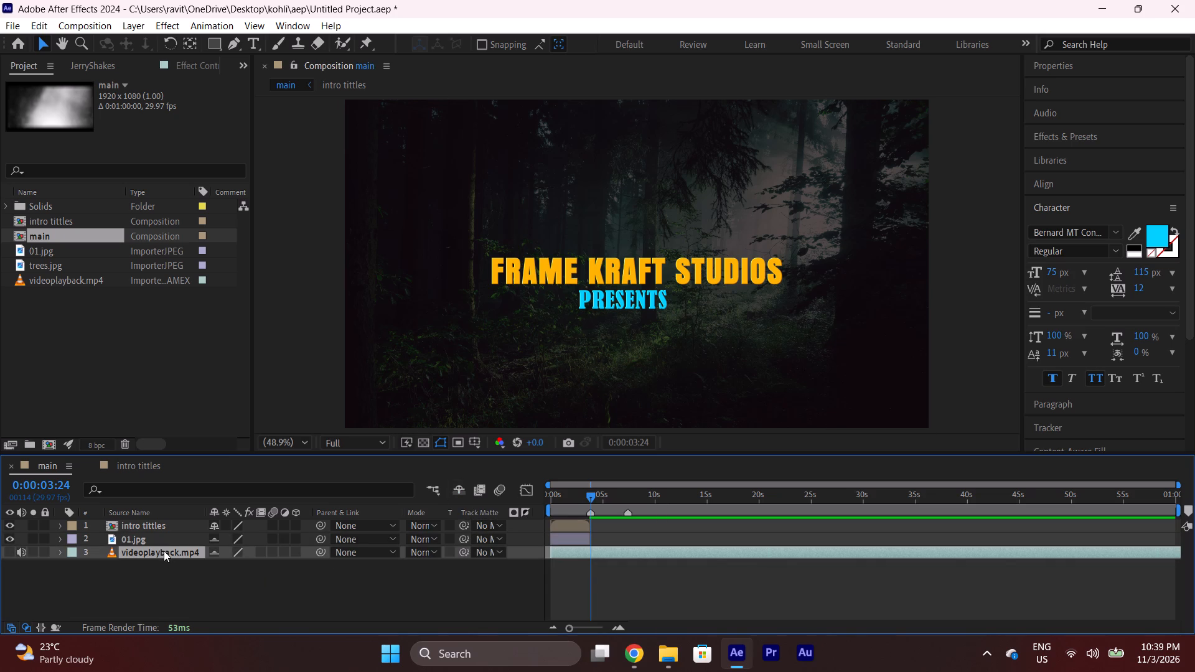
{"action": "left_click", "coordinate": [162, 541]}
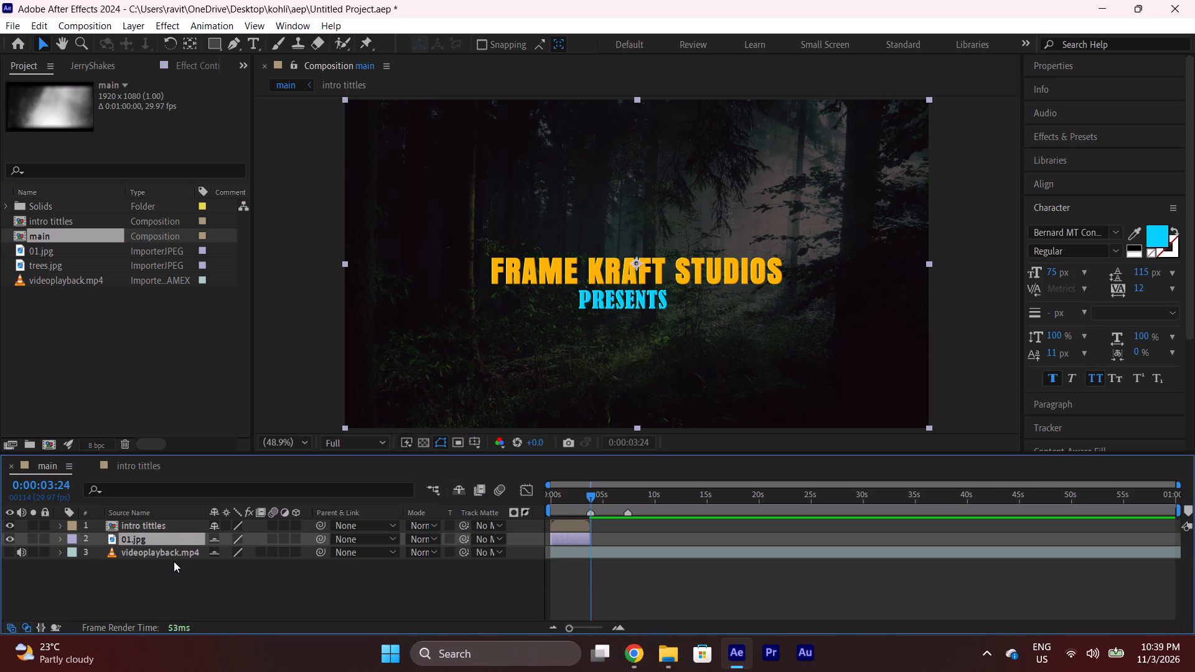
{"action": "left_click", "coordinate": [174, 552]}
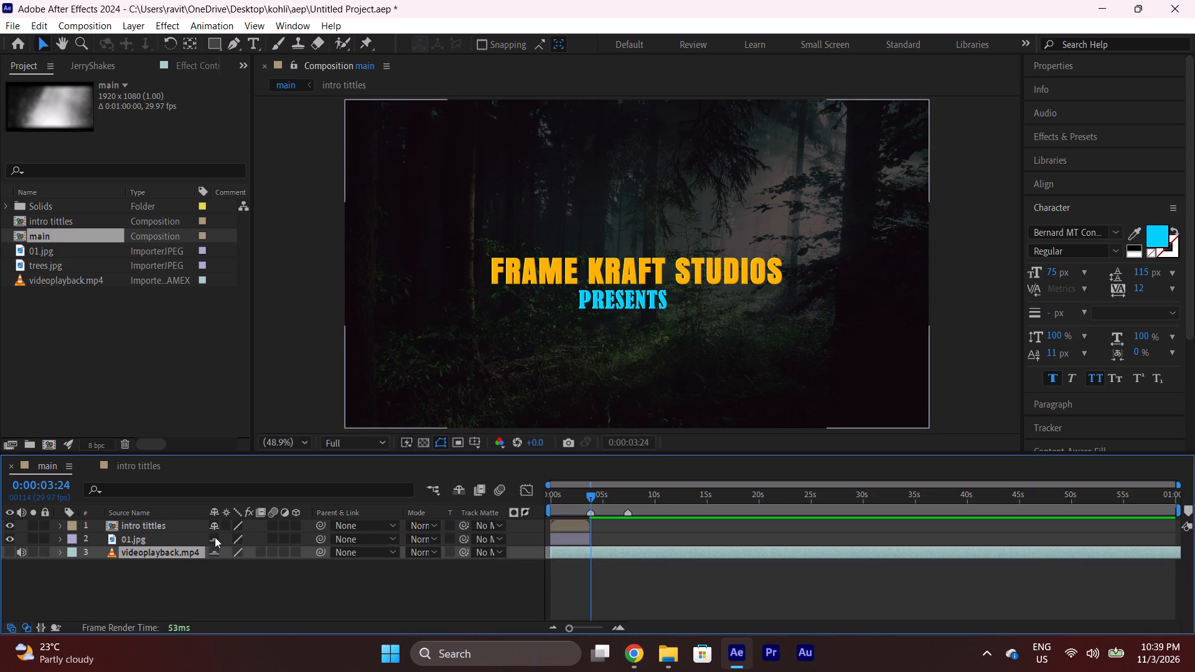
{"action": "left_click", "coordinate": [214, 537]}
{"action": "double_click", "coordinate": [214, 537]}
{"action": "left_click", "coordinate": [151, 543]}
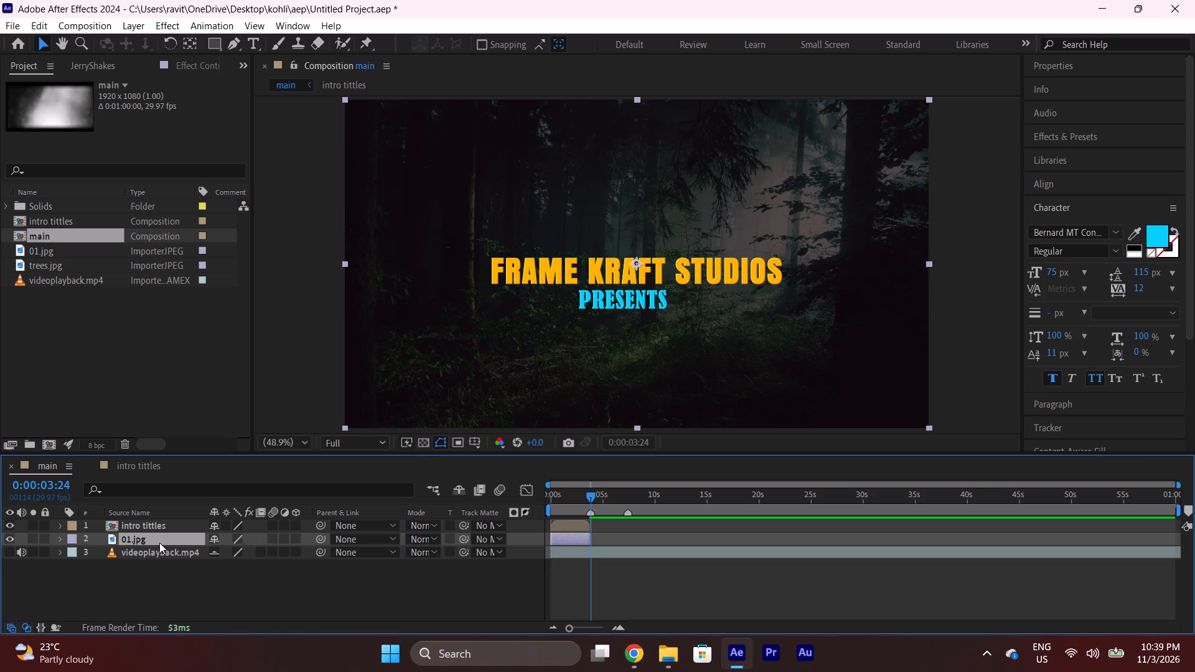
{"action": "left_click", "coordinate": [214, 536]}
{"action": "left_click", "coordinate": [460, 493]}
{"action": "left_click", "coordinate": [460, 493]}
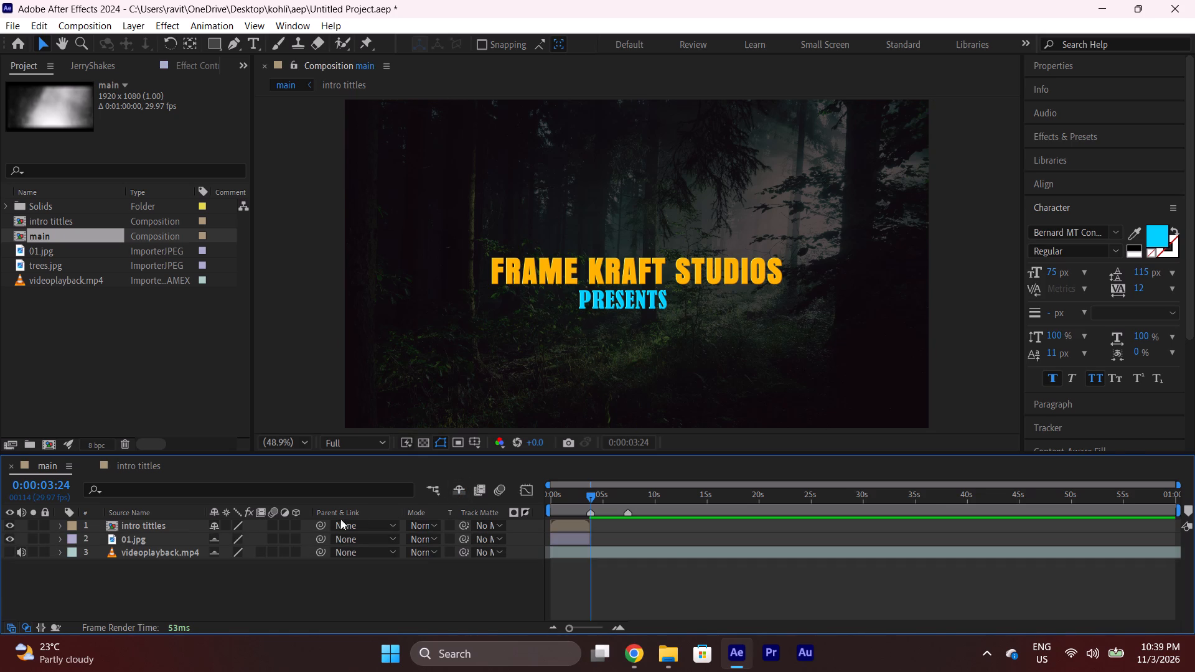
{"action": "left_click", "coordinate": [215, 541]}
Import the Sport Football Field stadium image from the kohli assets folder as footage.
{"action": "double_click", "coordinate": [70, 362]}
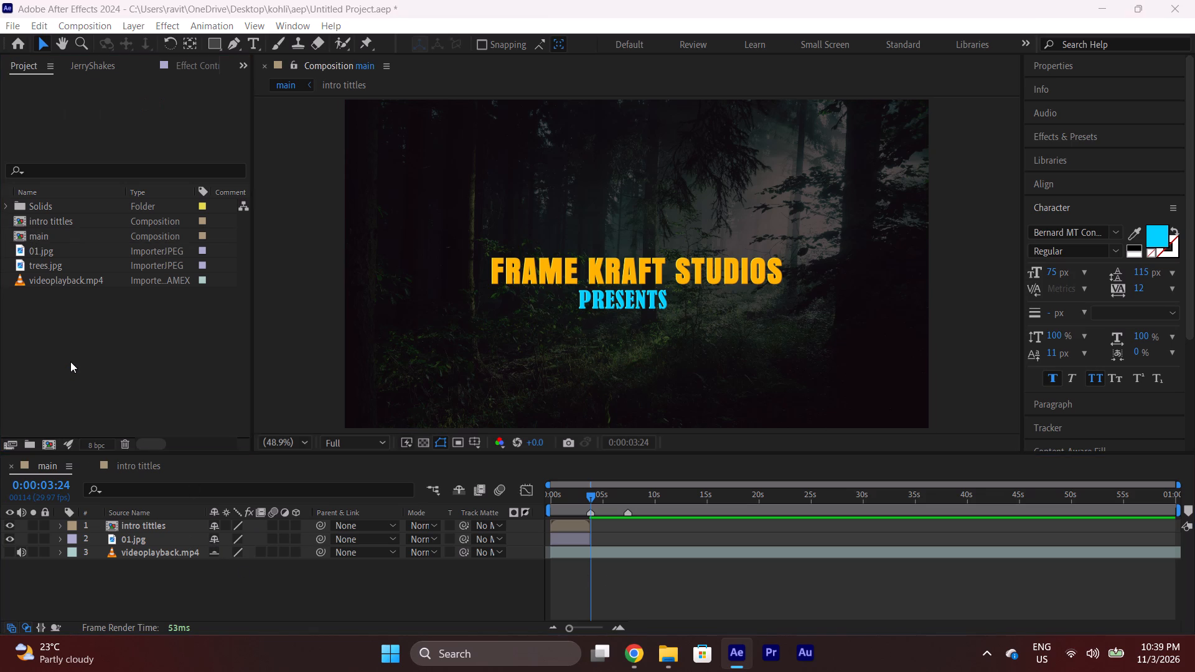
{"action": "left_click", "coordinate": [304, 134]}
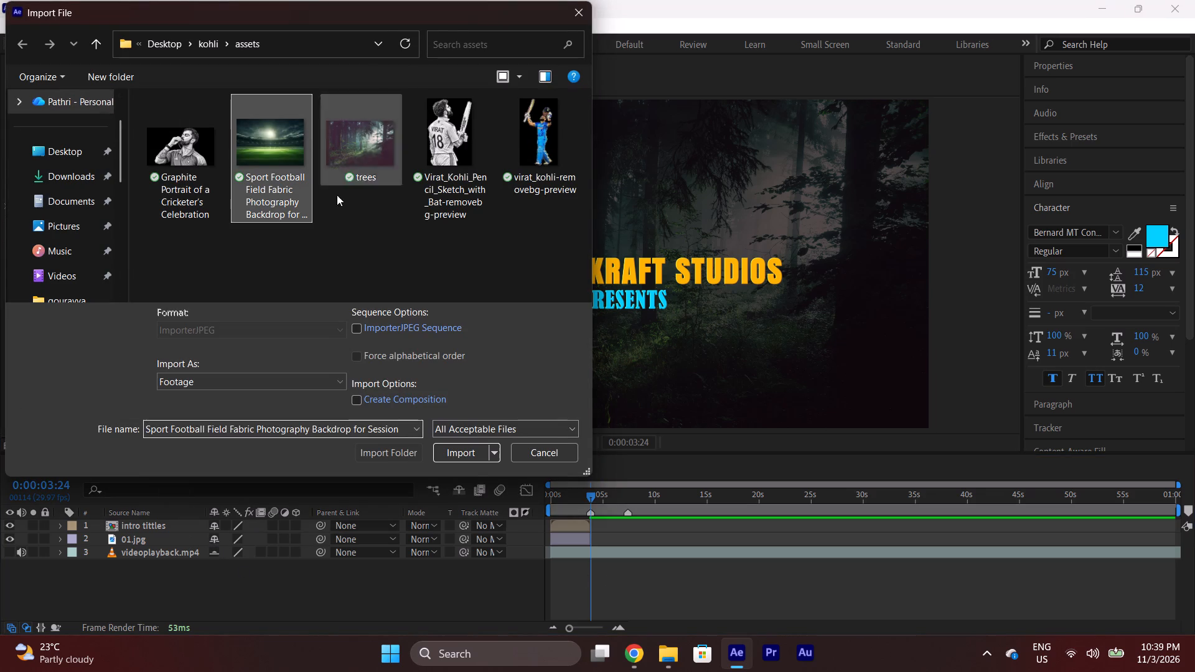
{"action": "left_click", "coordinate": [461, 455]}
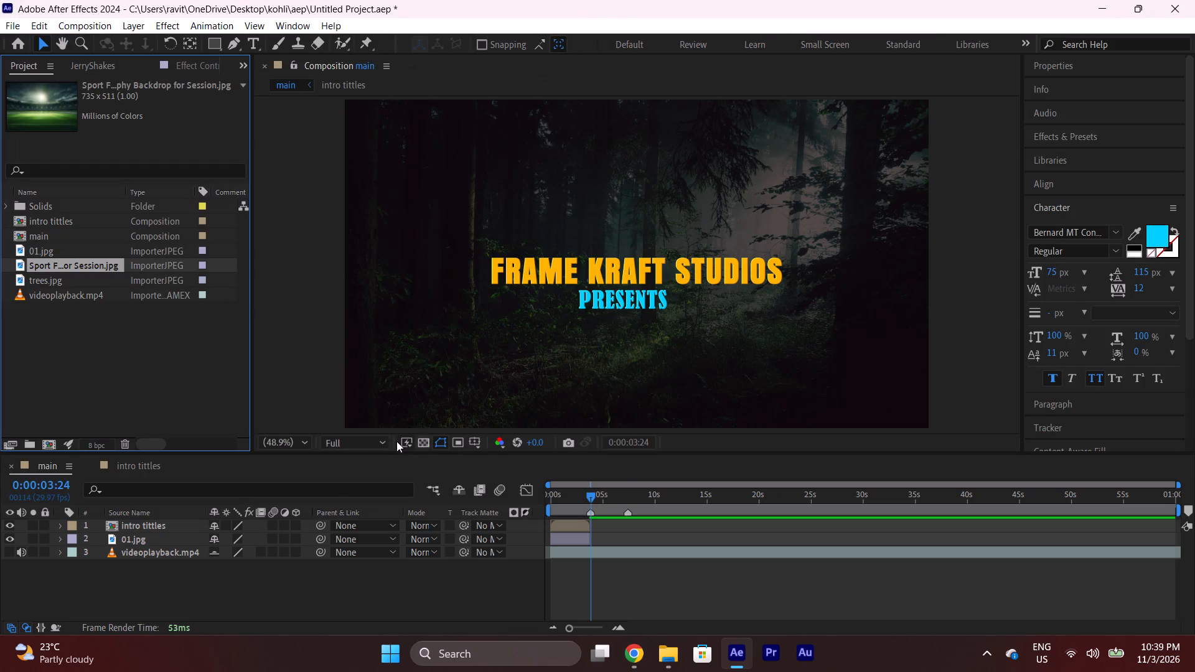
Add the stadium image to the main composition as the top layer, starting at about 0:00:03:24 where intro tittles ends.
{"action": "left_click_drag", "start_coordinate": [65, 260], "coordinate": [66, 269]}
{"action": "left_click_drag", "start_coordinate": [66, 269], "coordinate": [558, 525]}
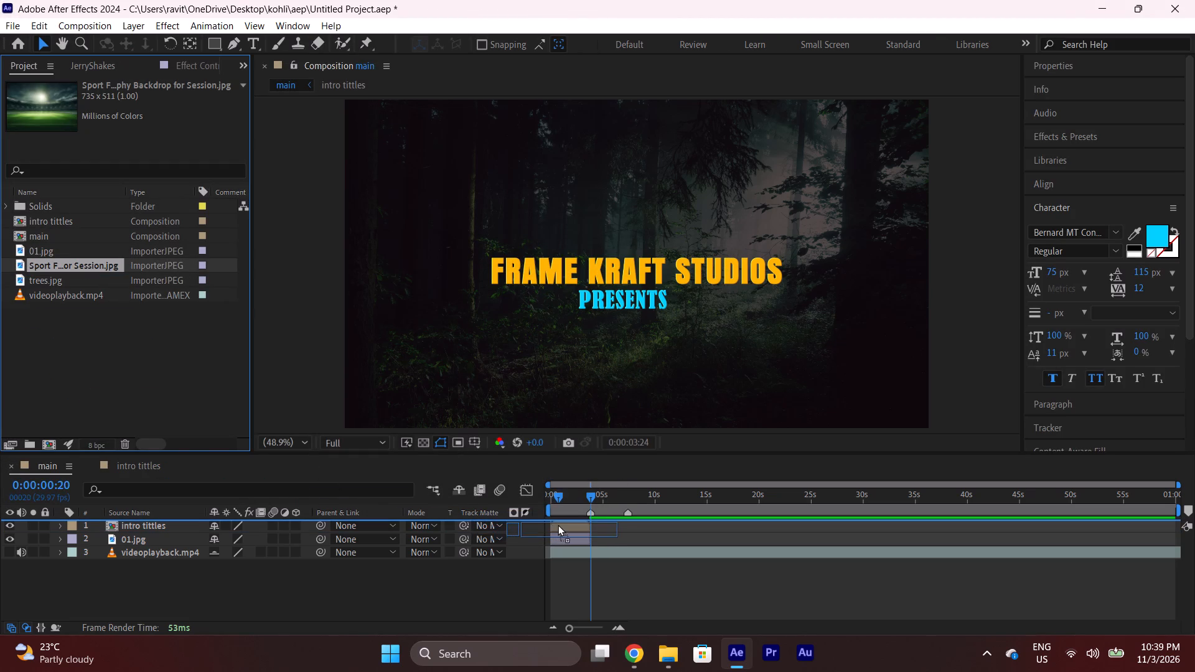
{"action": "left_click_drag", "start_coordinate": [558, 525], "coordinate": [588, 524]}
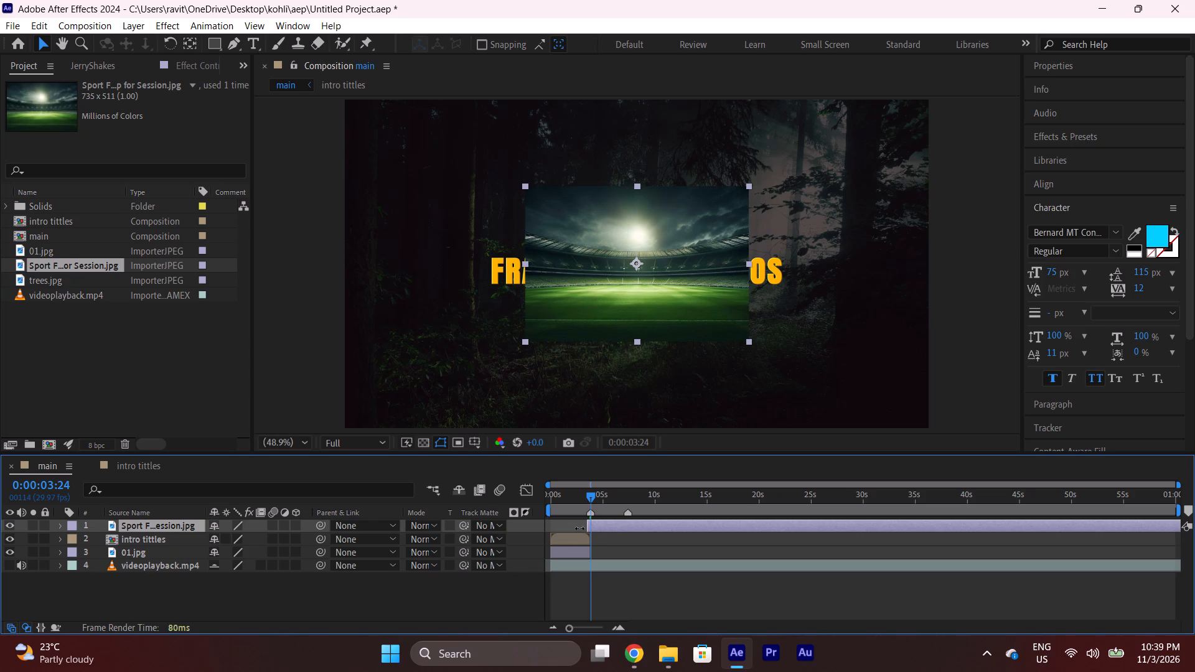
Align the start of the stadium layer to 0:00:03:24, where the intro tittles layer ends.
{"action": "left_click", "coordinate": [573, 537]}
{"action": "key", "text": "o"}
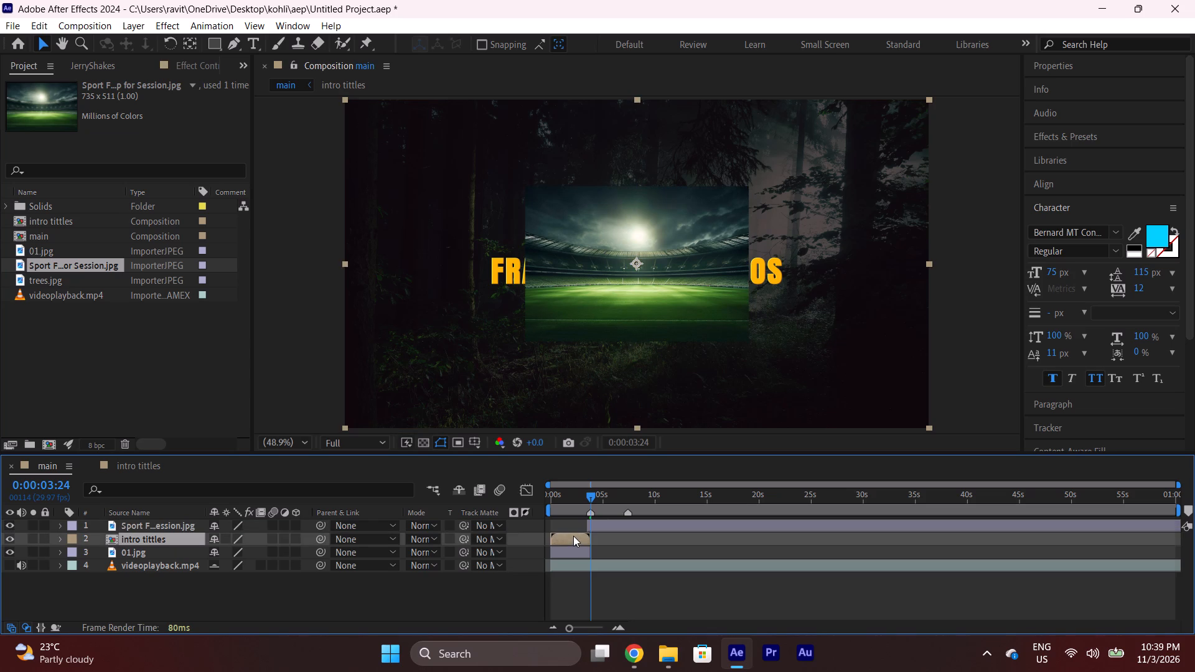
{"action": "left_click", "coordinate": [629, 522]}
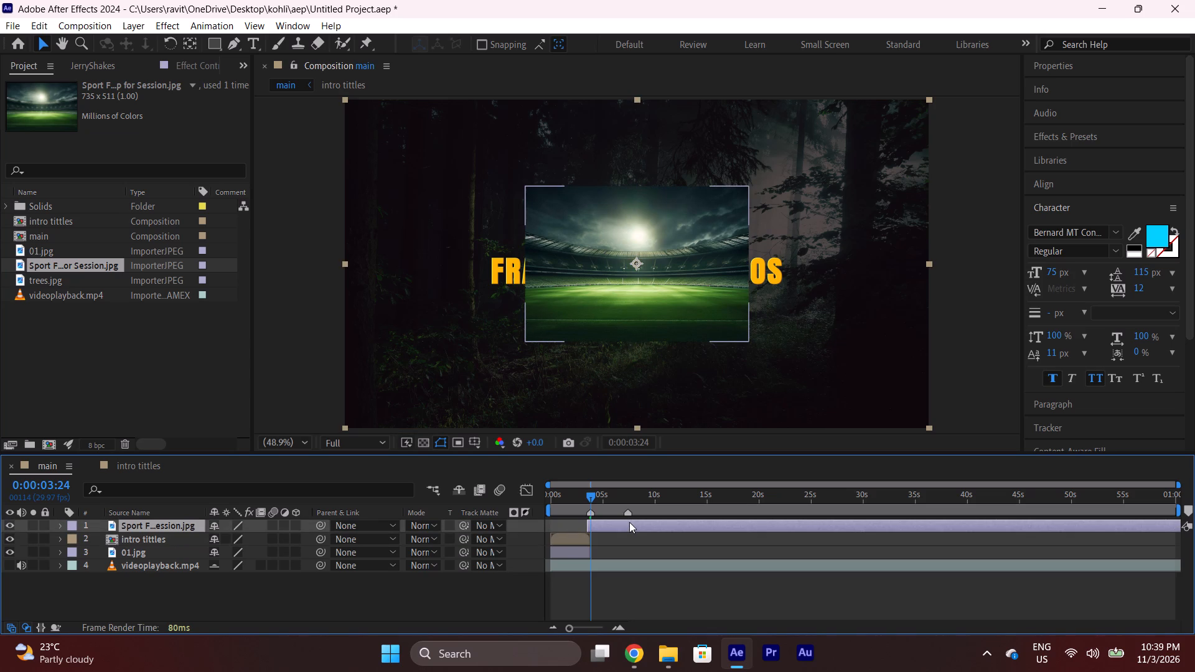
{"action": "key", "text": "bracketright"}
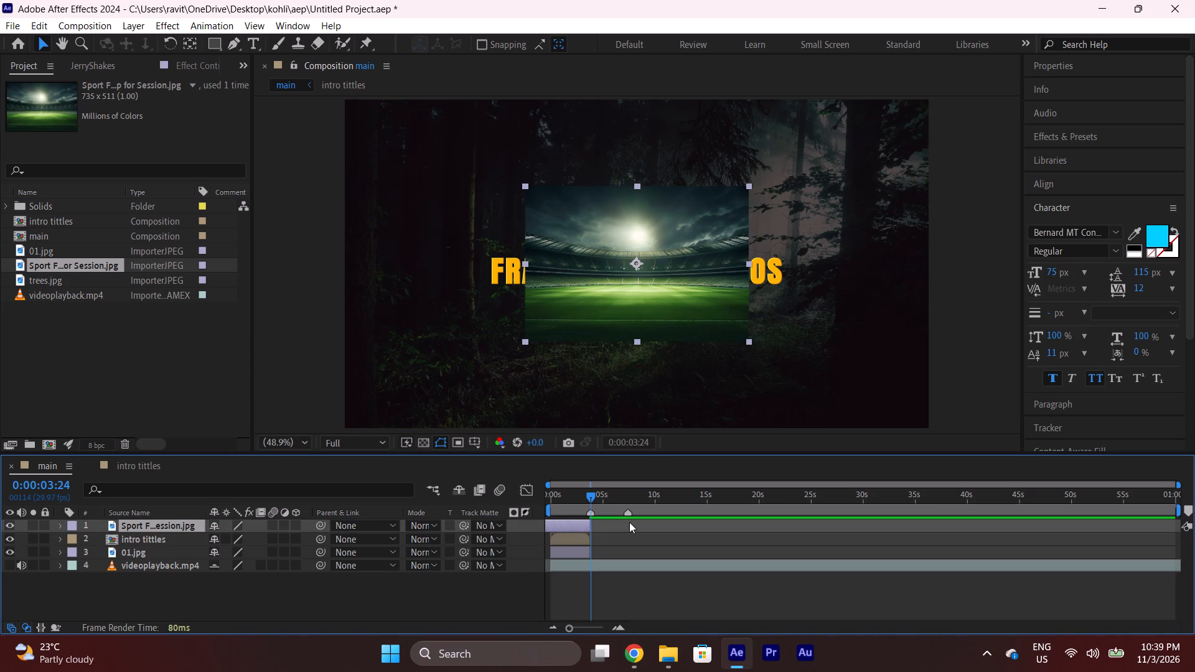
{"action": "key", "text": "bracketleft"}
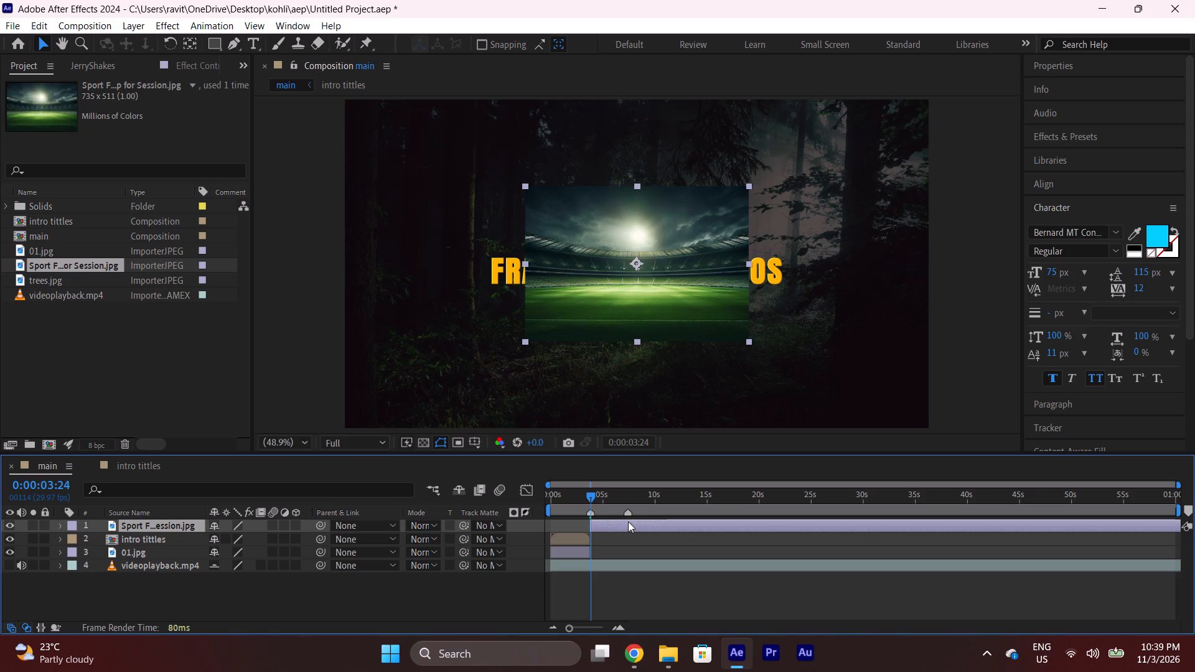
Trim the end of the stadium layer at the second composition marker, 0:00:07:12.
{"action": "left_click_drag", "start_coordinate": [621, 494], "coordinate": [626, 489]}
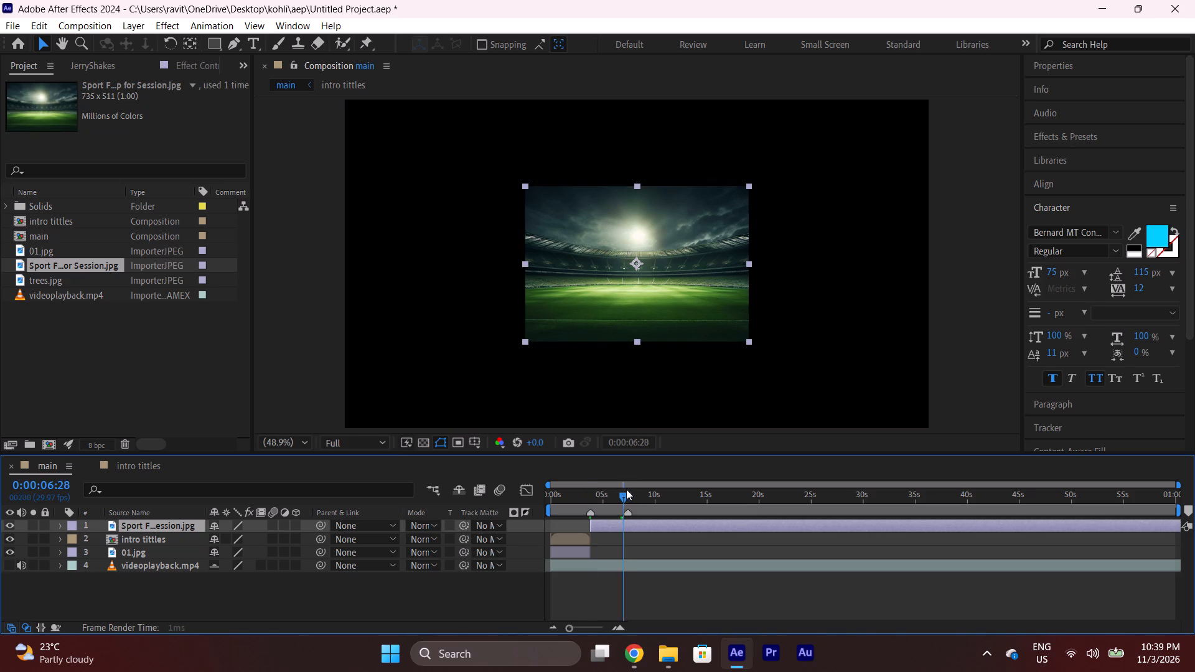
{"action": "left_click_drag", "start_coordinate": [626, 489], "coordinate": [628, 487]}
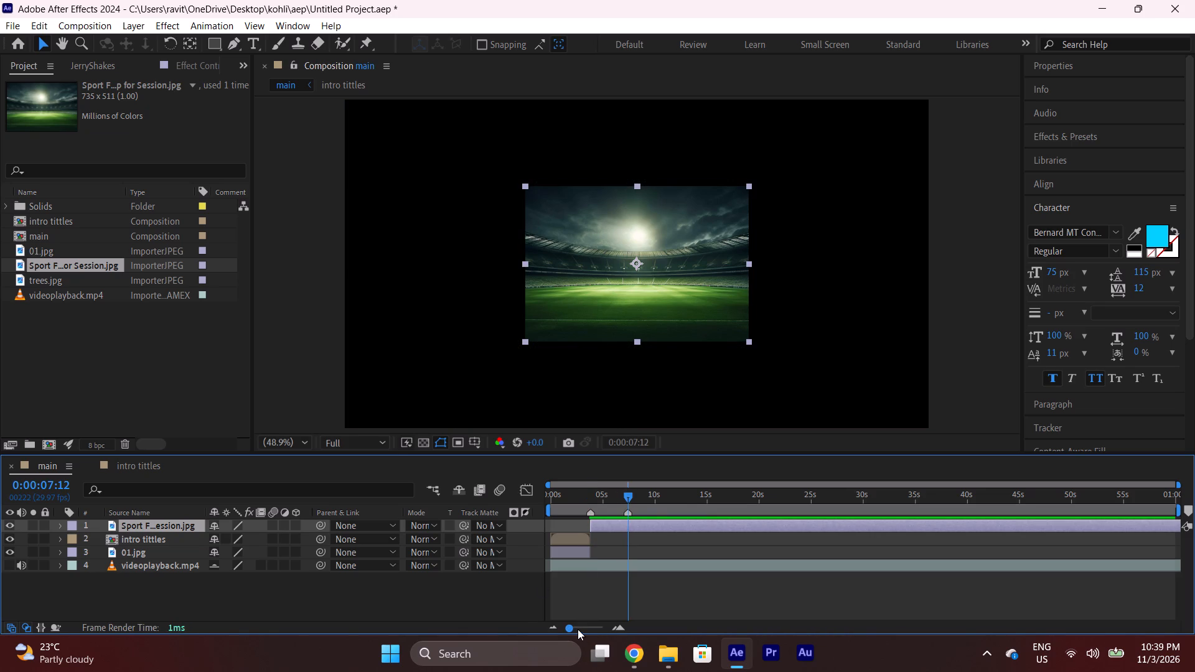
{"action": "left_click_drag", "start_coordinate": [578, 628], "coordinate": [543, 641]}
{"action": "key", "text": "alt+bracketright"}
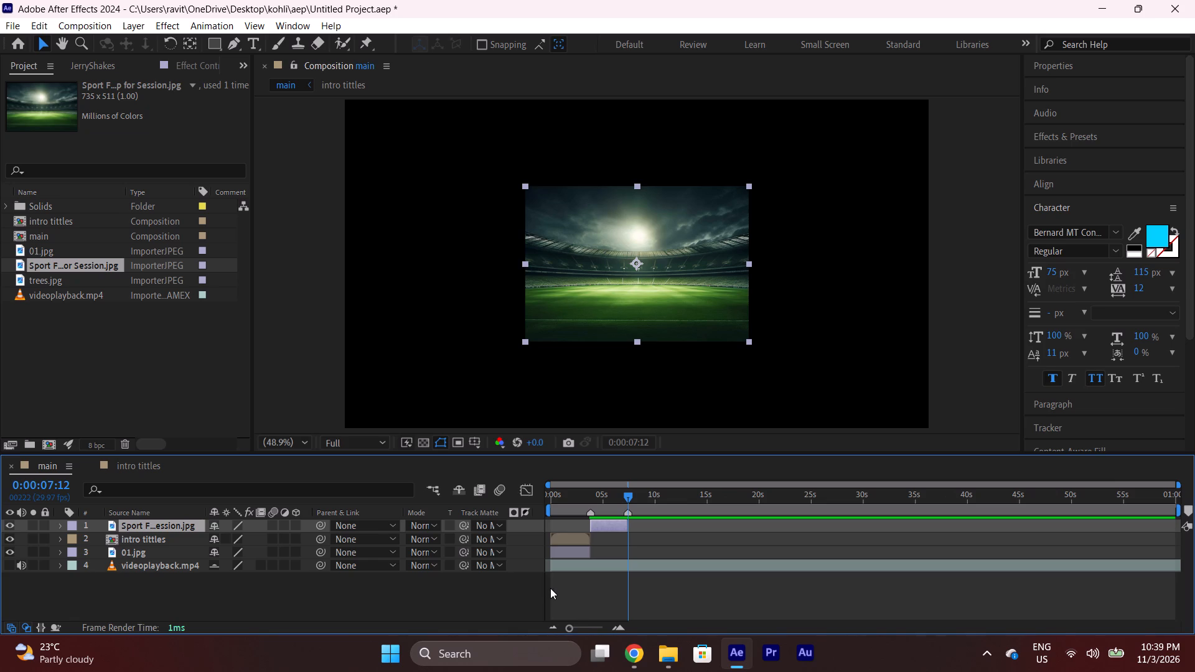
Scale up the stadium layer uniformly until it fills the whole main composition frame.
{"action": "key", "text": "s"}
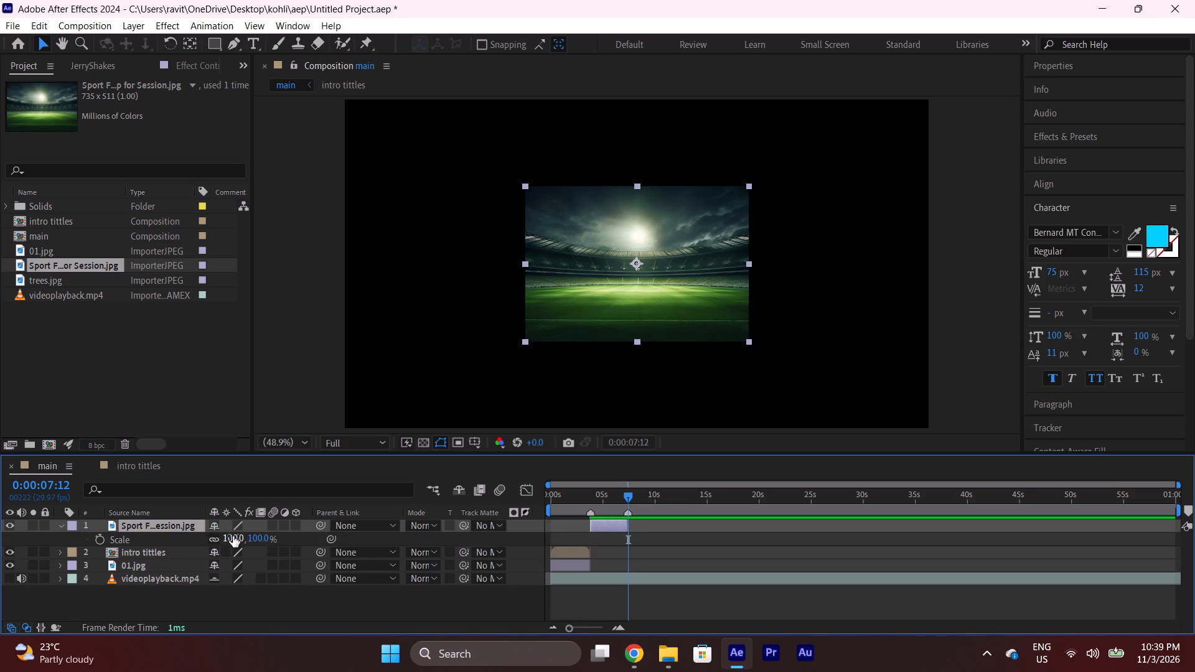
{"action": "left_click_drag", "start_coordinate": [235, 537], "coordinate": [319, 538]}
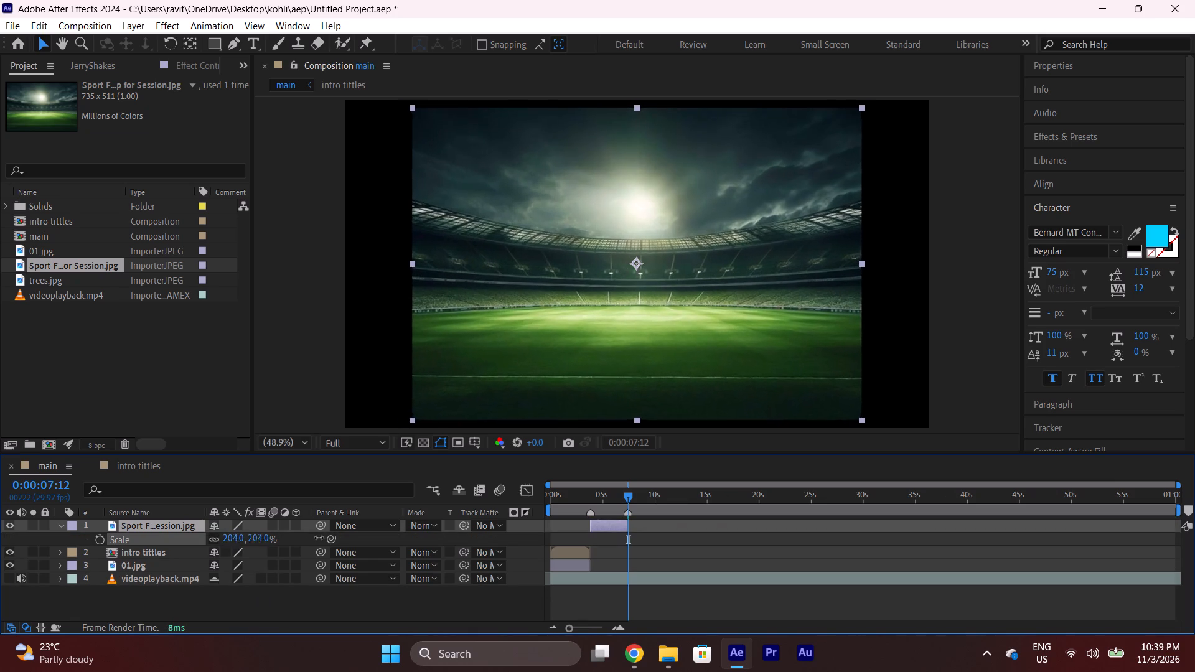
{"action": "left_click_drag", "start_coordinate": [319, 538], "coordinate": [371, 542]}
{"action": "key", "text": "s"}
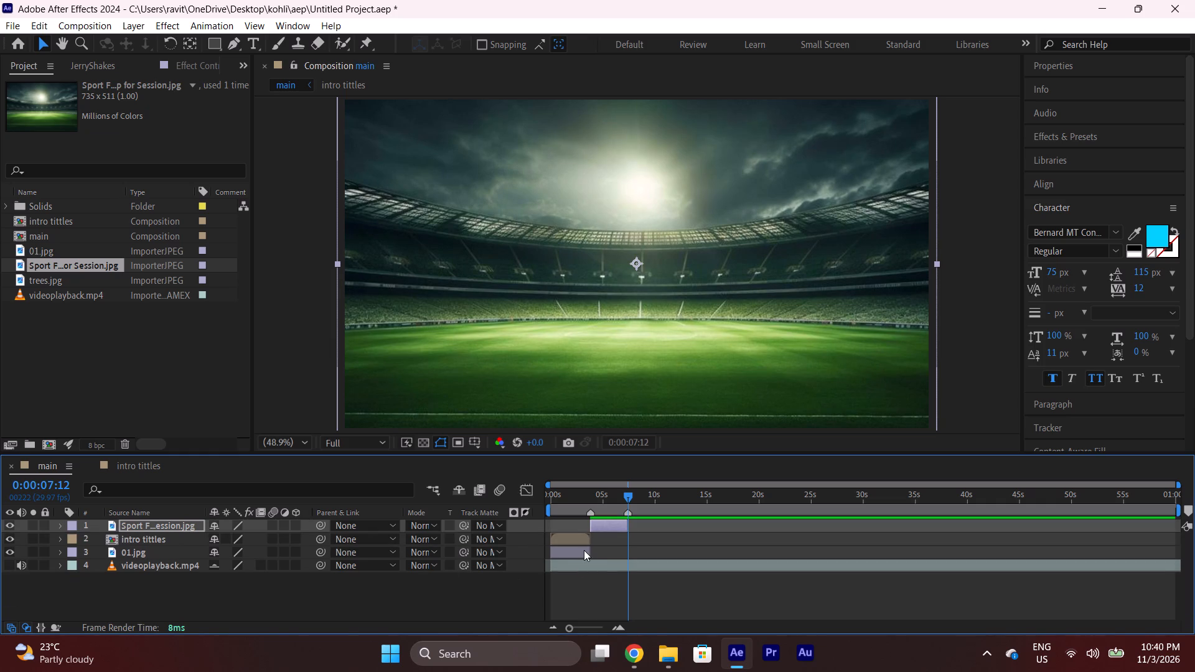
Import the three Kohli cutouts from the assets folder as footage: the graphite portrait, the pencil sketch with bat and virat_kohli-removebg-preview.
{"action": "double_click", "coordinate": [128, 375]}
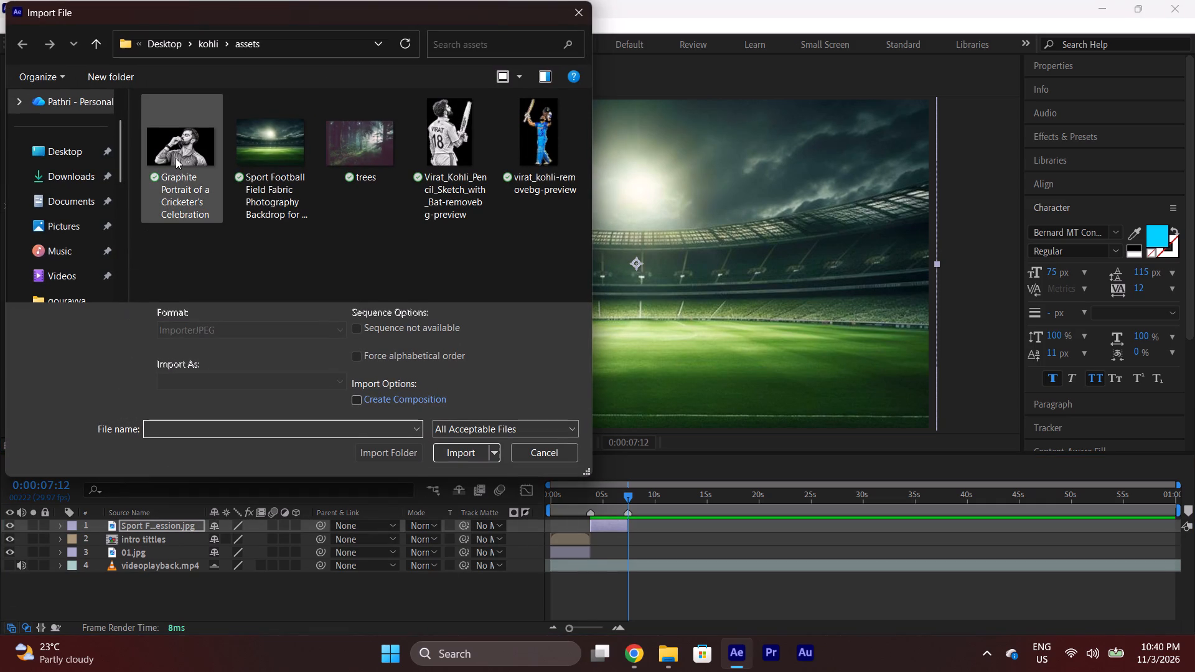
{"action": "left_click", "coordinate": [179, 157]}
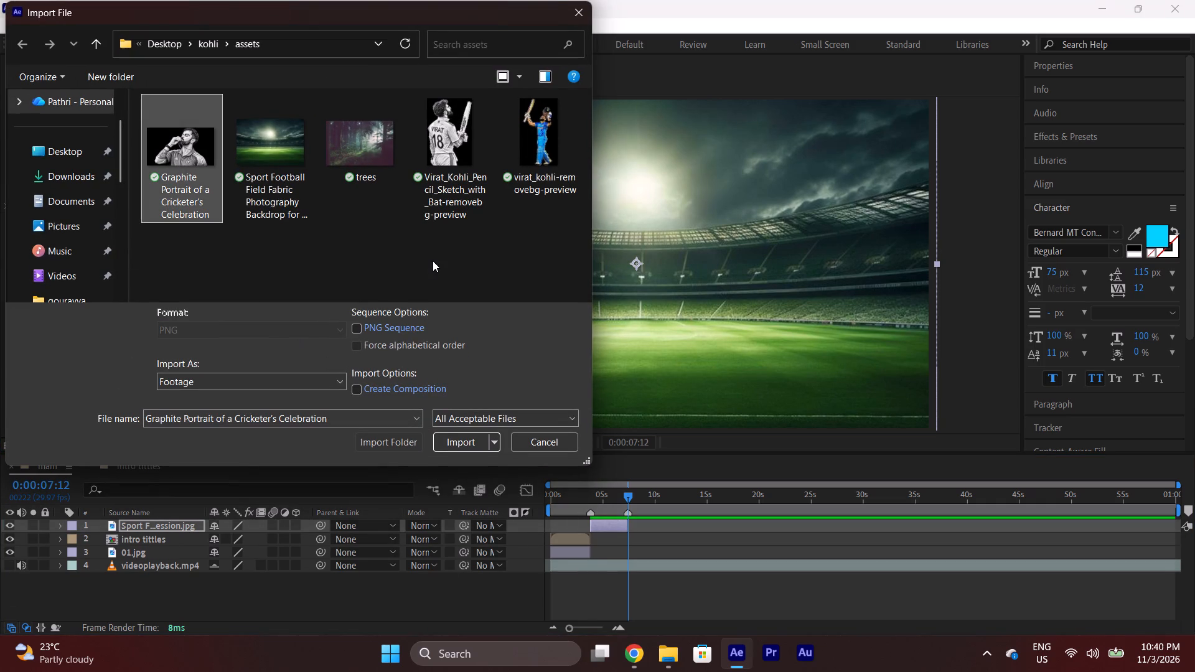
{"action": "left_click_drag", "start_coordinate": [434, 116], "coordinate": [441, 124], "text": "ctrl"}
{"action": "left_click", "coordinate": [545, 147], "text": "ctrl"}
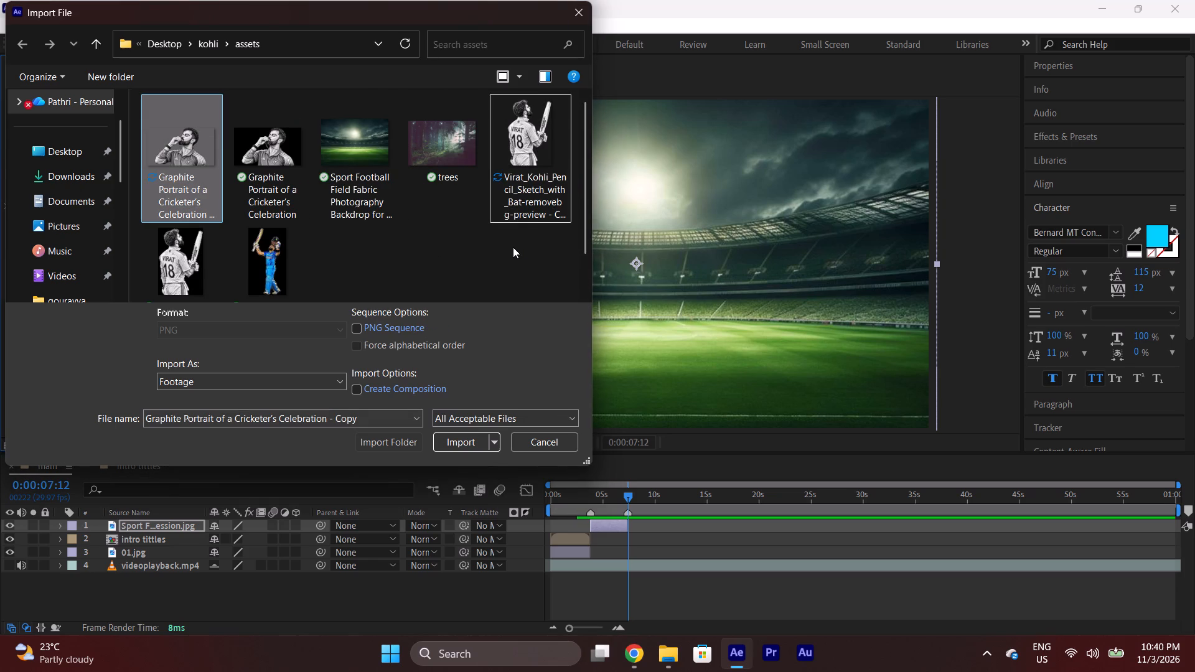
{"action": "key", "text": "ctrl+z"}
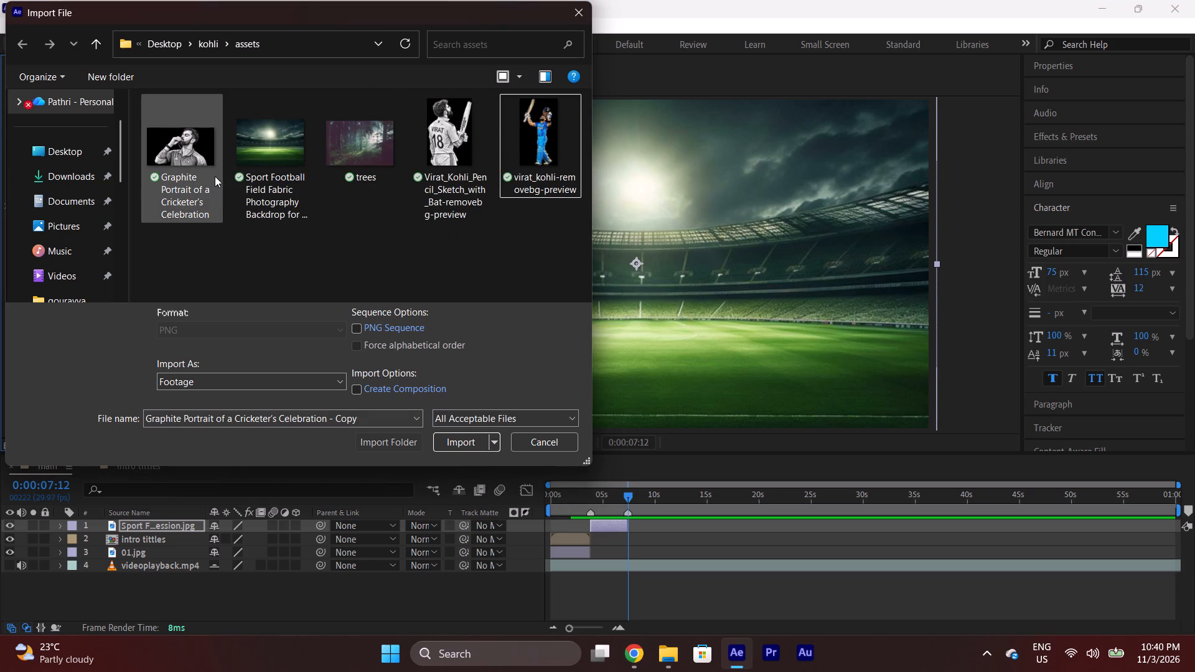
{"action": "left_click", "coordinate": [215, 176], "text": "ctrl"}
{"action": "left_click", "coordinate": [437, 164], "text": "ctrl"}
{"action": "left_click", "coordinate": [541, 149], "text": "ctrl"}
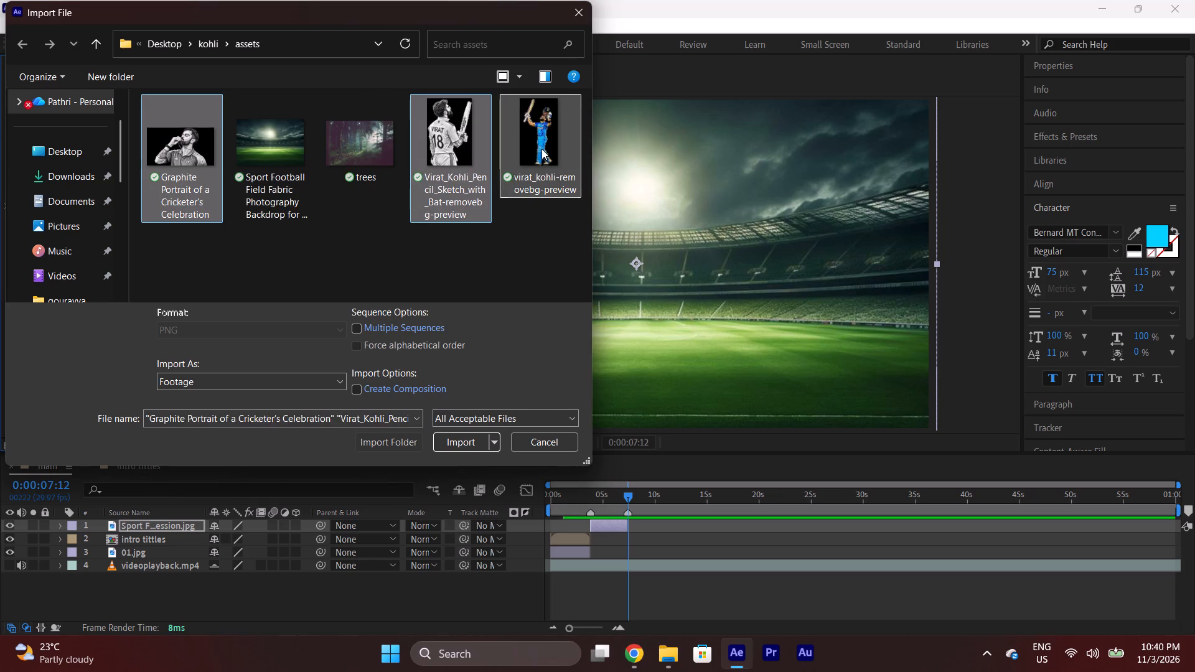
{"action": "left_click", "coordinate": [457, 445]}
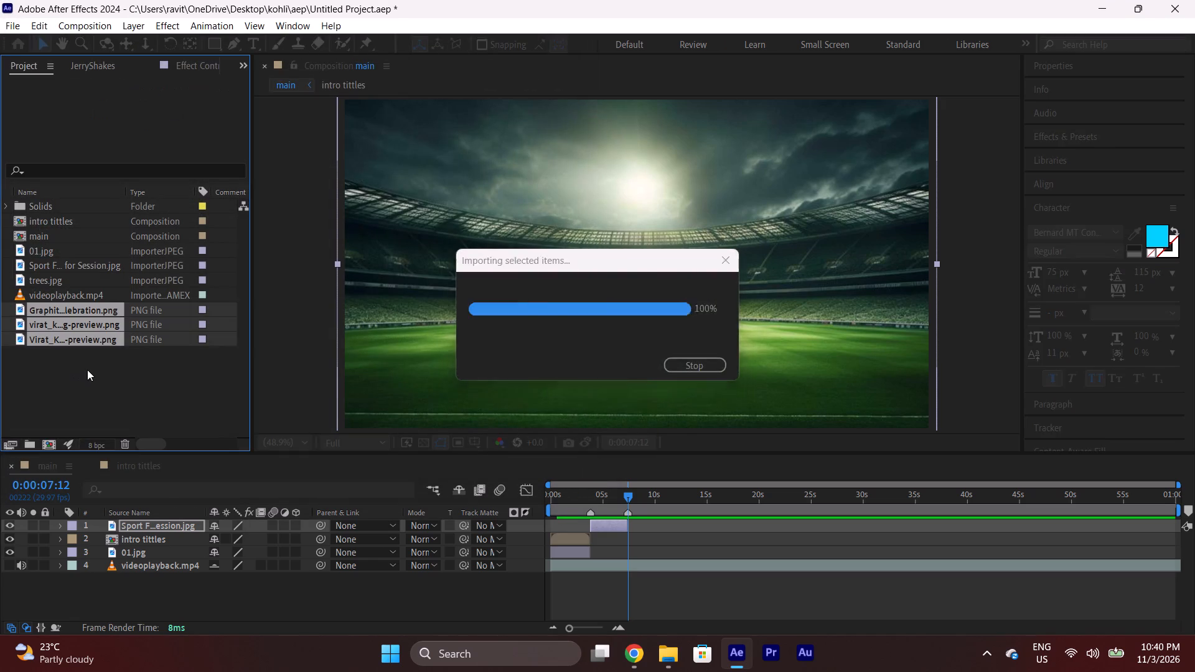
{"action": "left_click", "coordinate": [78, 383]}
Add the graphite portrait cutout to the main composition as the top layer and shift it toward the left side of the frame.
{"action": "left_click_drag", "start_coordinate": [66, 309], "coordinate": [92, 434]}
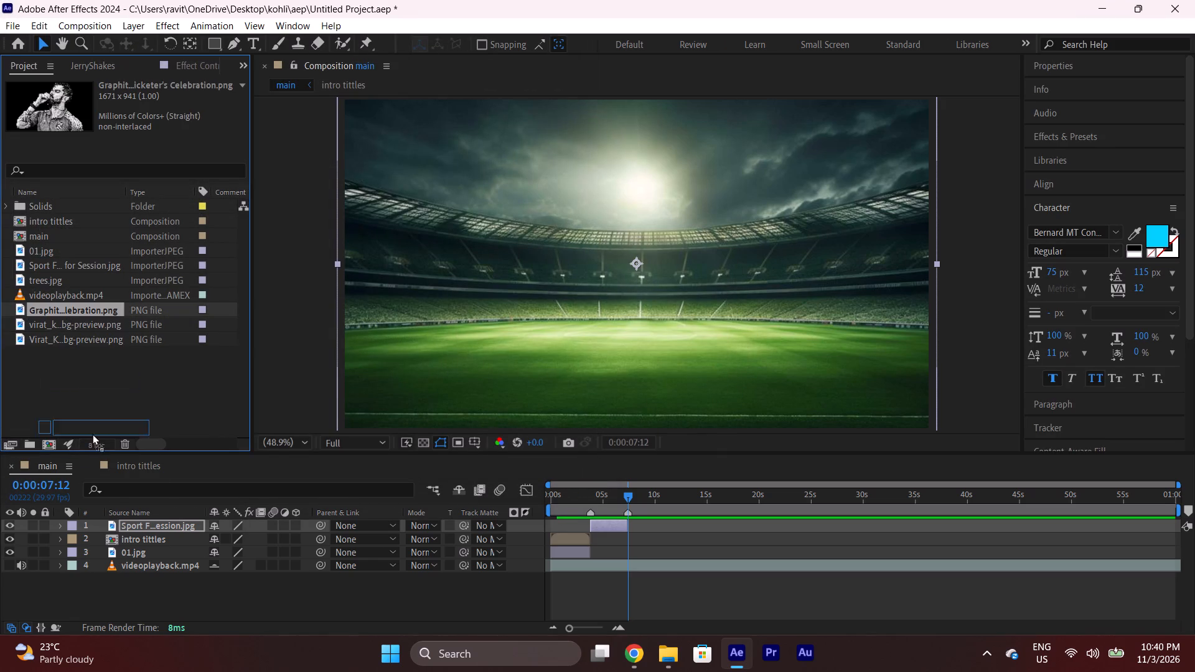
{"action": "left_click_drag", "start_coordinate": [92, 434], "coordinate": [123, 525]}
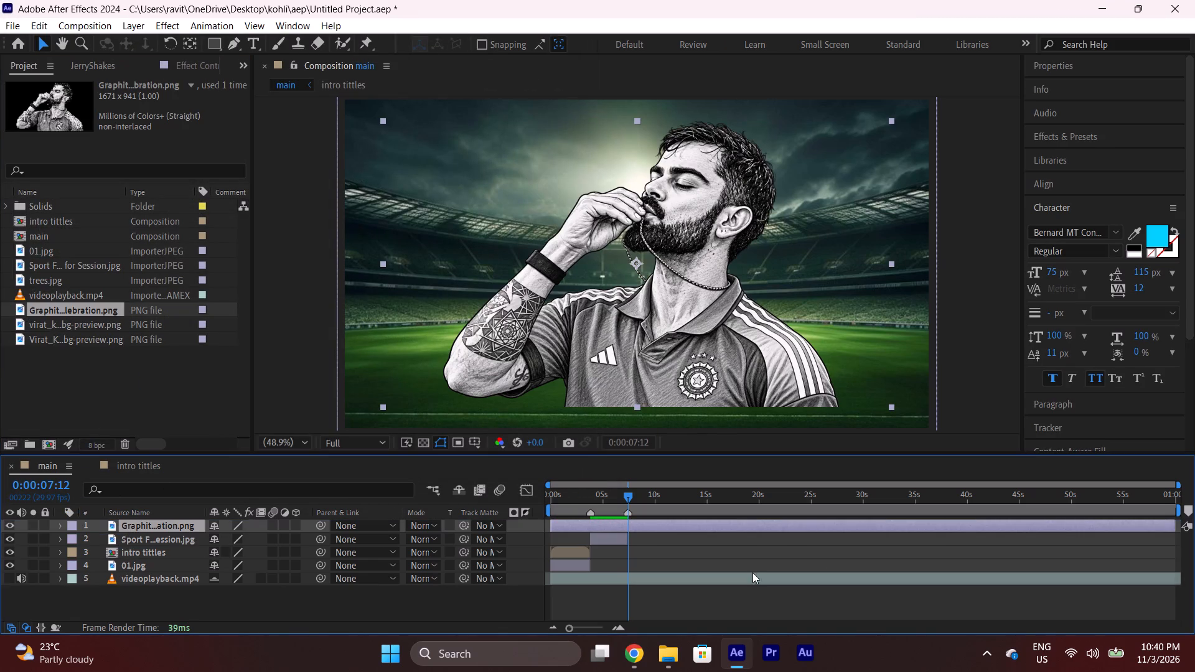
{"action": "left_click_drag", "start_coordinate": [767, 364], "coordinate": [671, 350]}
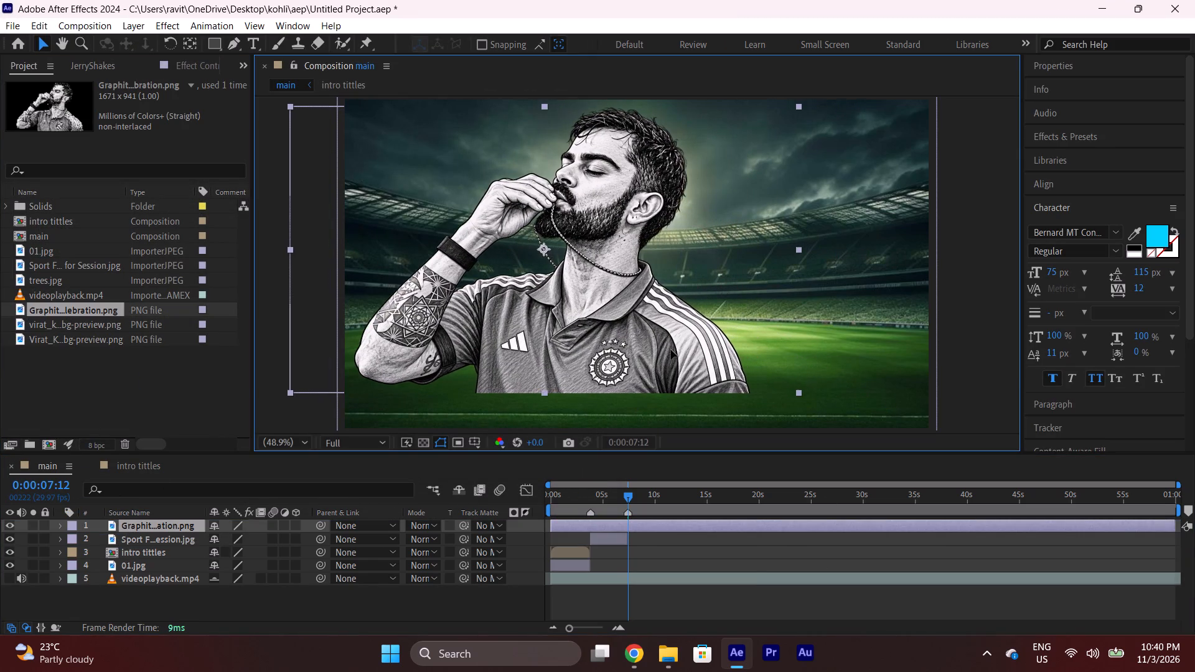
{"action": "left_click_drag", "start_coordinate": [671, 350], "coordinate": [658, 350]}
Set the graphite portrait layer's scale to 75% and place it left of centre in front of the stadium.
{"action": "key", "text": "s"}
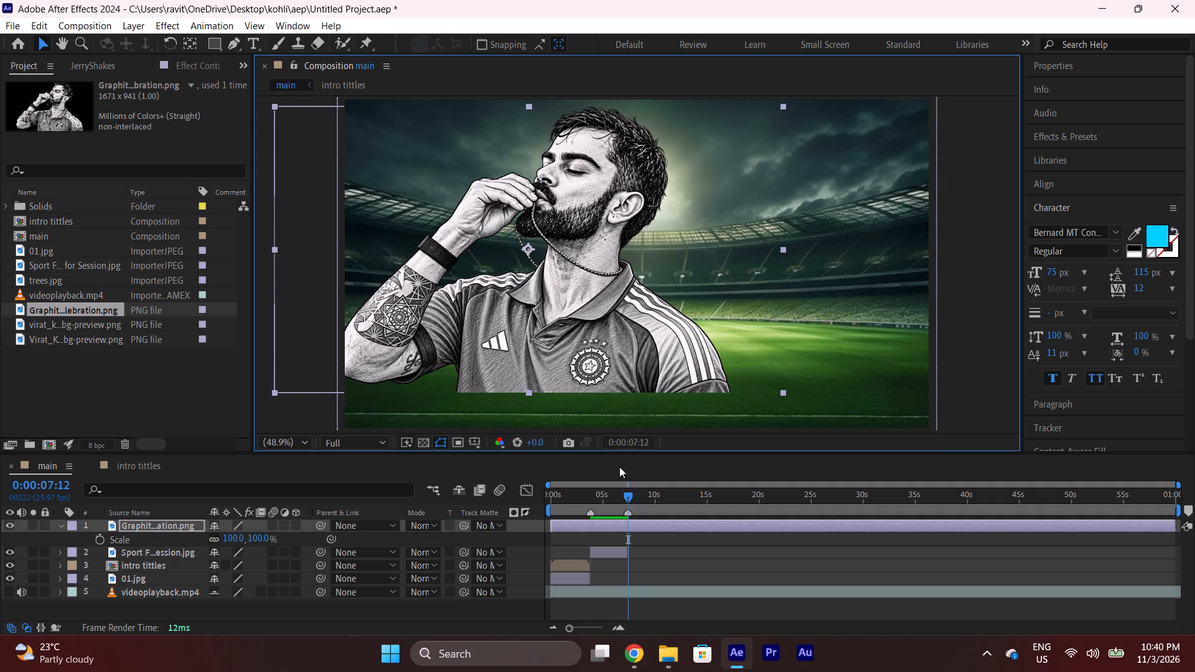
{"action": "left_click_drag", "start_coordinate": [232, 537], "coordinate": [217, 544]}
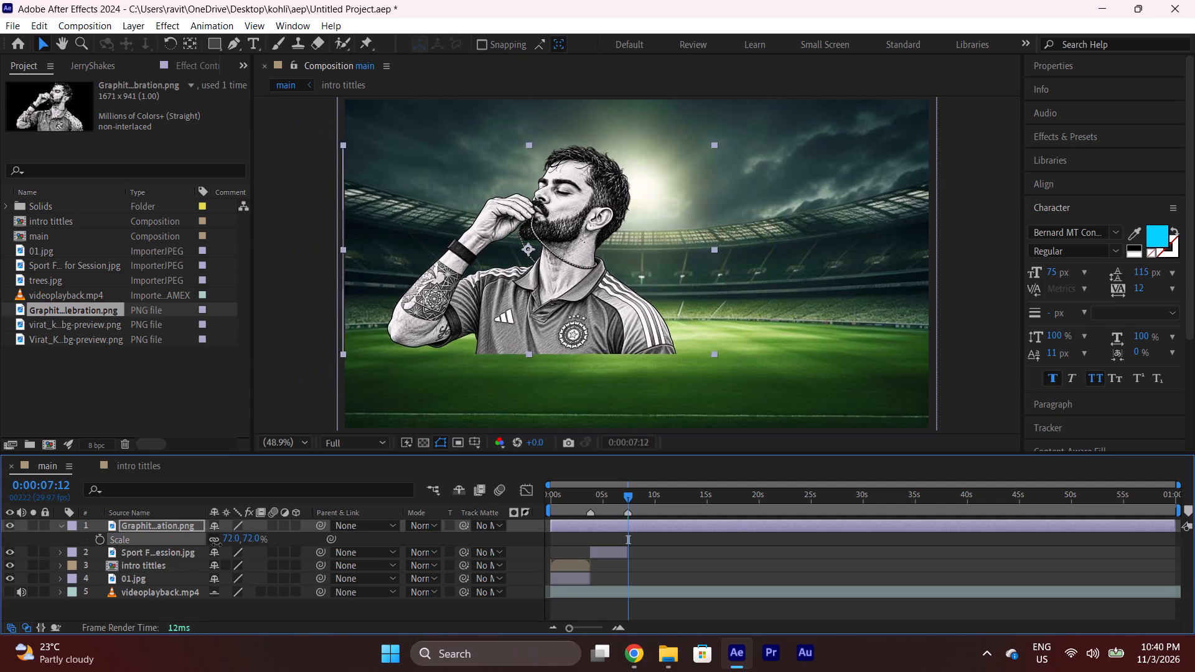
{"action": "left_click_drag", "start_coordinate": [217, 544], "coordinate": [225, 545]}
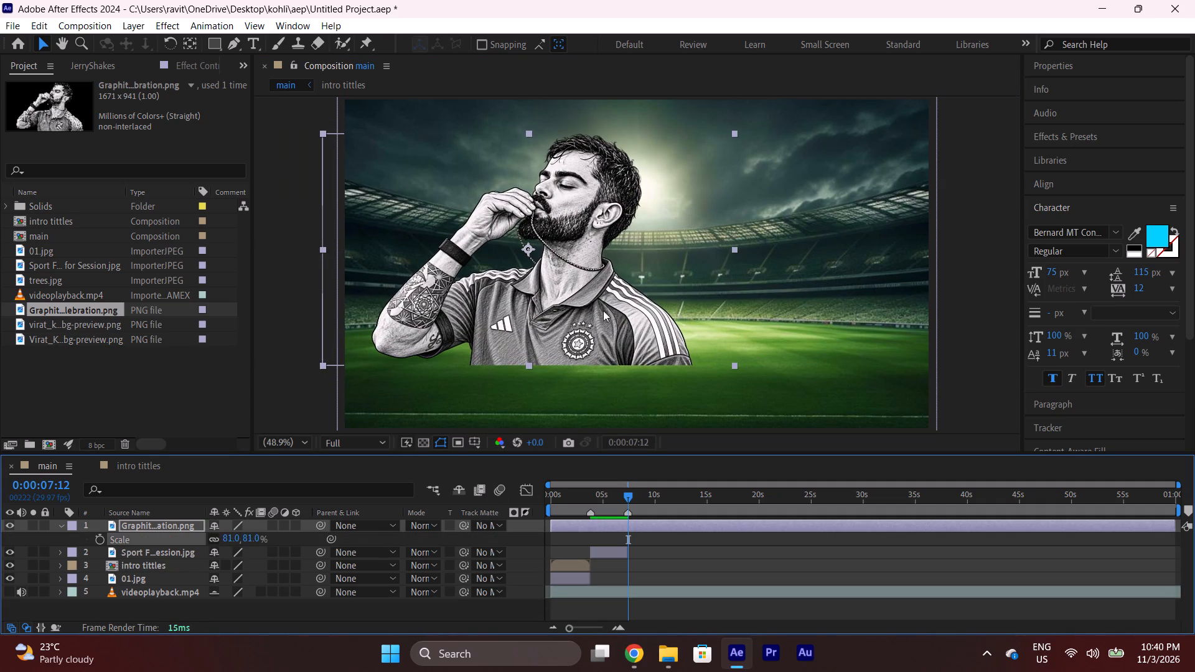
{"action": "left_click_drag", "start_coordinate": [593, 318], "coordinate": [583, 308]}
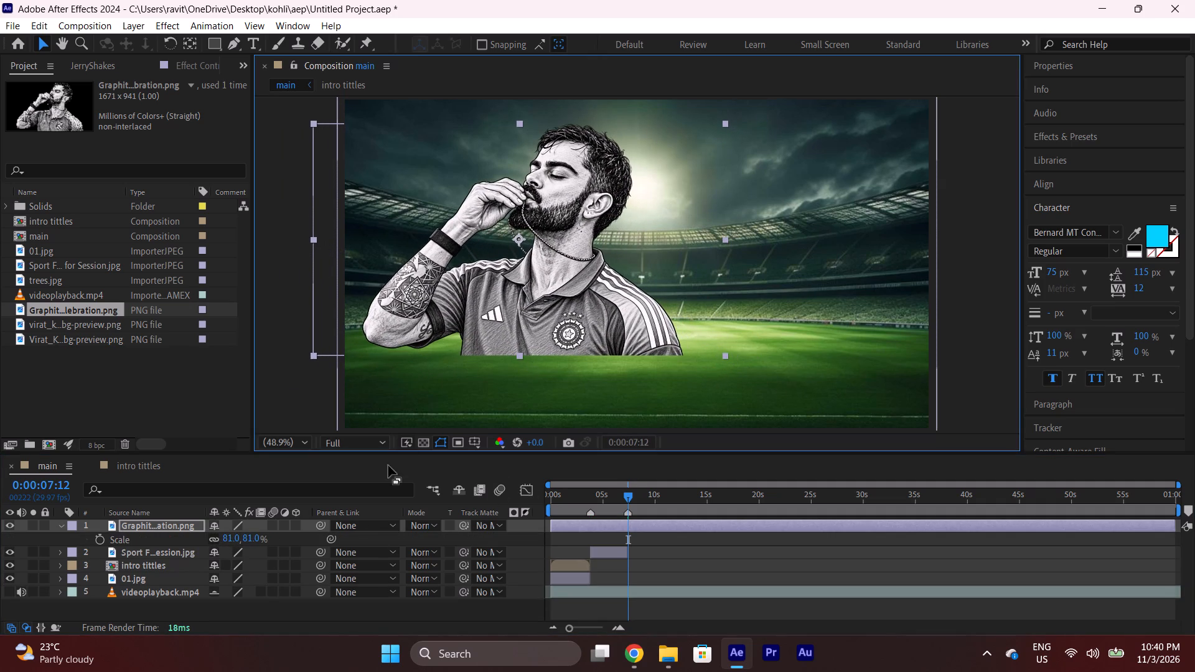
{"action": "left_click_drag", "start_coordinate": [228, 539], "coordinate": [225, 539]}
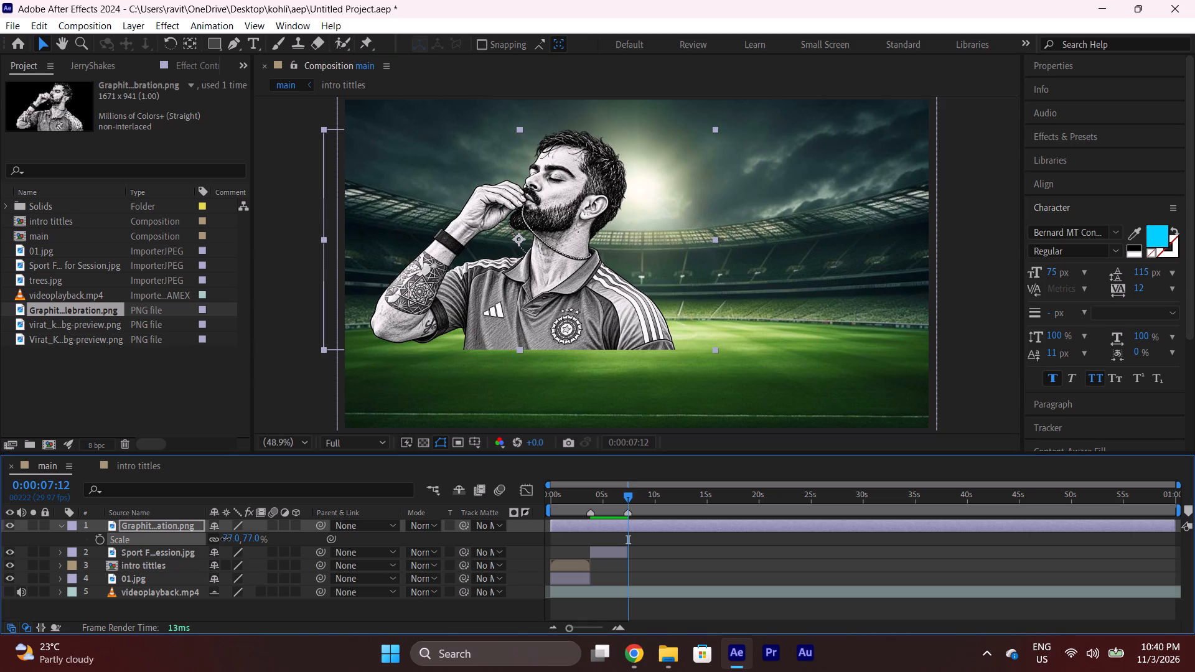
{"action": "left_click_drag", "start_coordinate": [225, 539], "coordinate": [231, 534]}
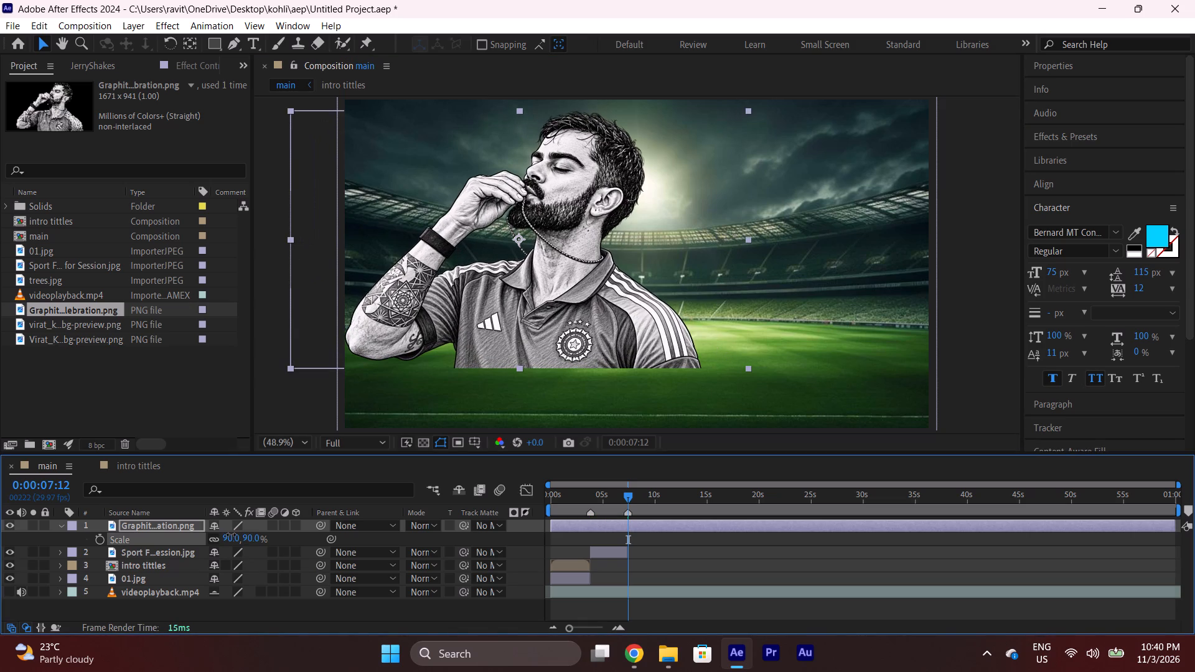
{"action": "left_click_drag", "start_coordinate": [231, 534], "coordinate": [235, 533]}
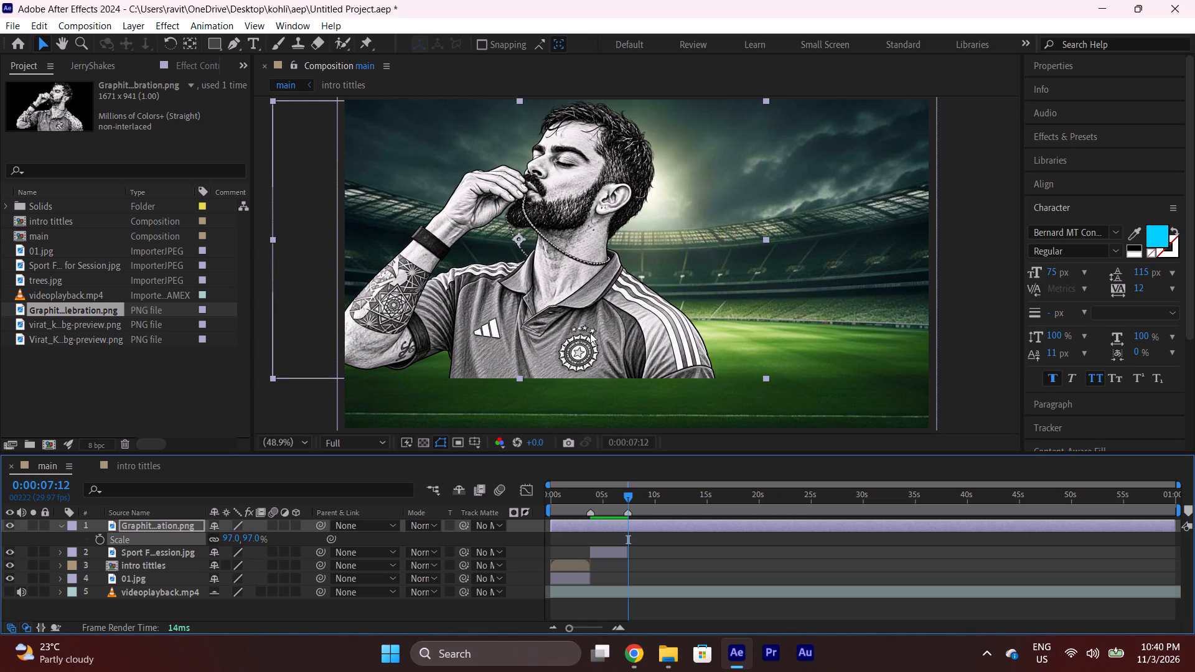
{"action": "left_click_drag", "start_coordinate": [590, 333], "coordinate": [578, 337]}
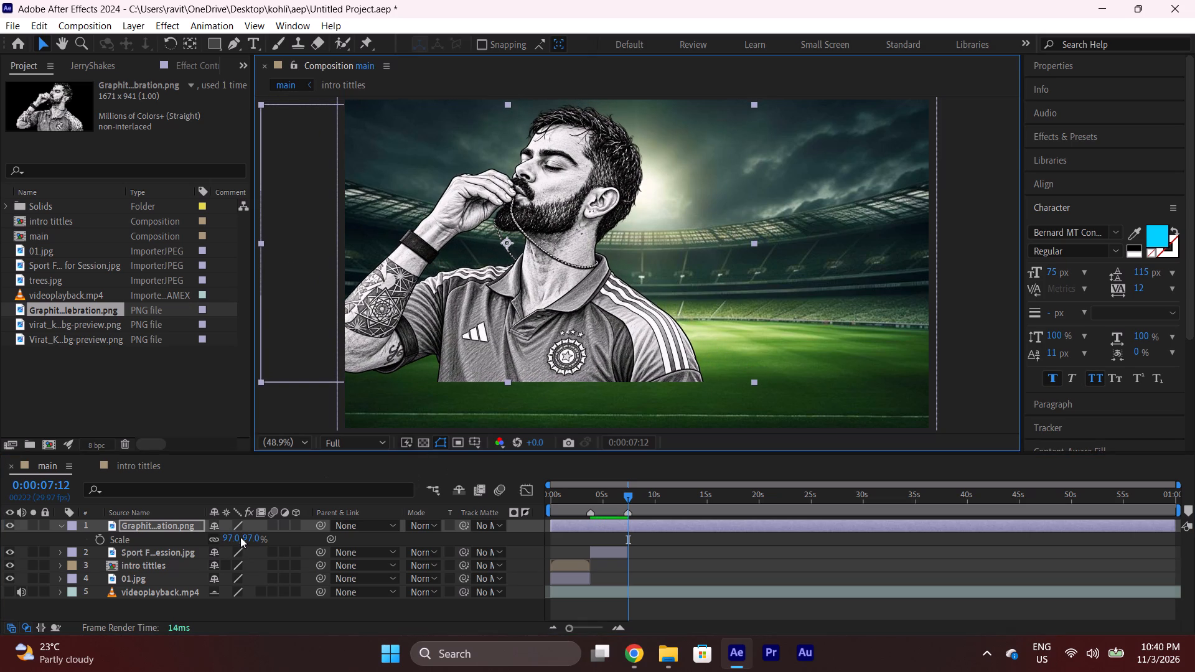
{"action": "left_click", "coordinate": [230, 536]}
{"action": "type", "text": "75"}
{"action": "key", "text": "Return"}
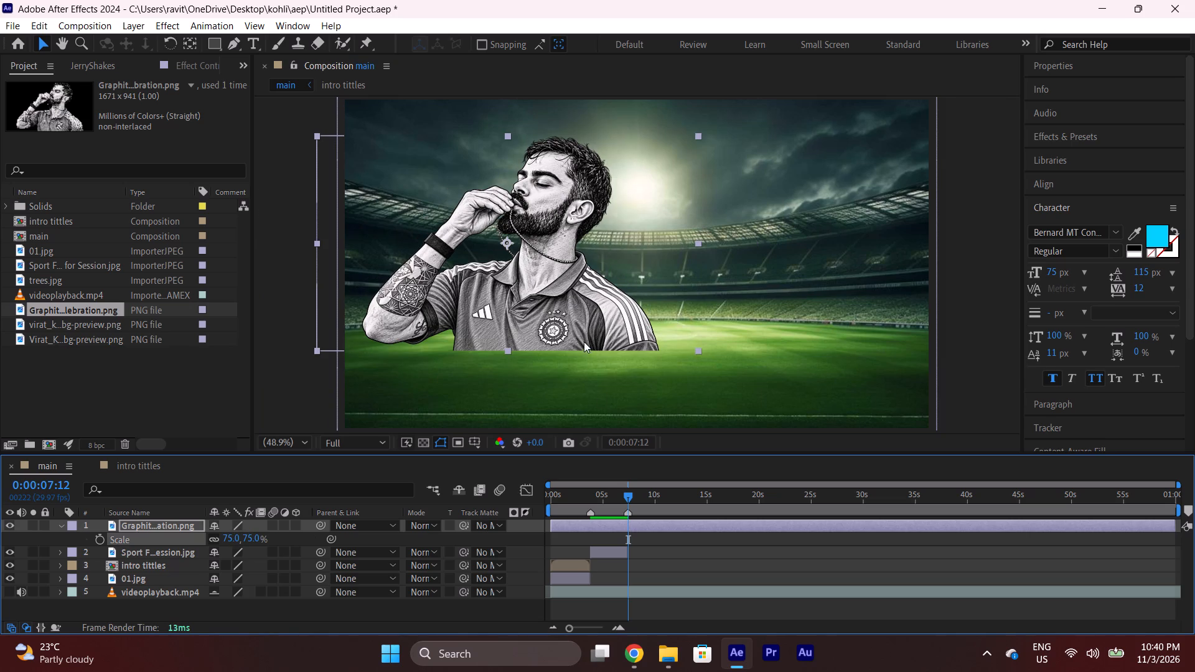
{"action": "left_click_drag", "start_coordinate": [534, 300], "coordinate": [553, 301]}
{"action": "key", "text": "s"}
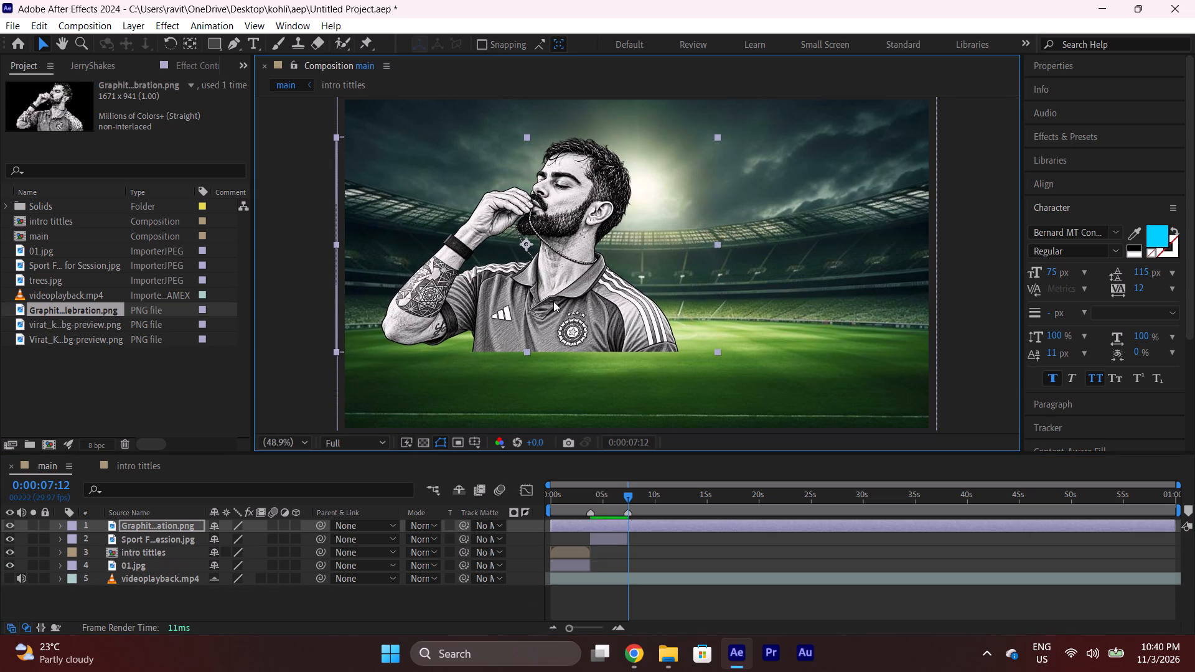
Draw a closed Pen tool mask on the graphite portrait layer, running along the lower arm and shirt and looping below the cutout.
{"action": "left_click", "coordinate": [172, 523]}
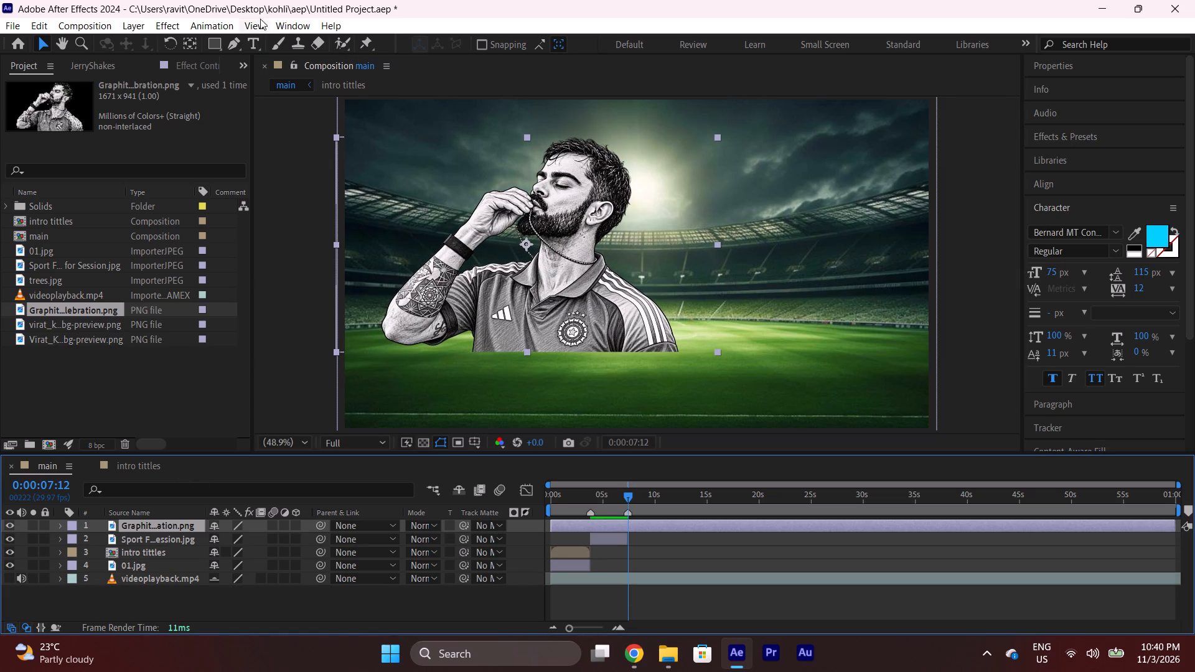
{"action": "left_click_drag", "start_coordinate": [212, 48], "coordinate": [218, 58]}
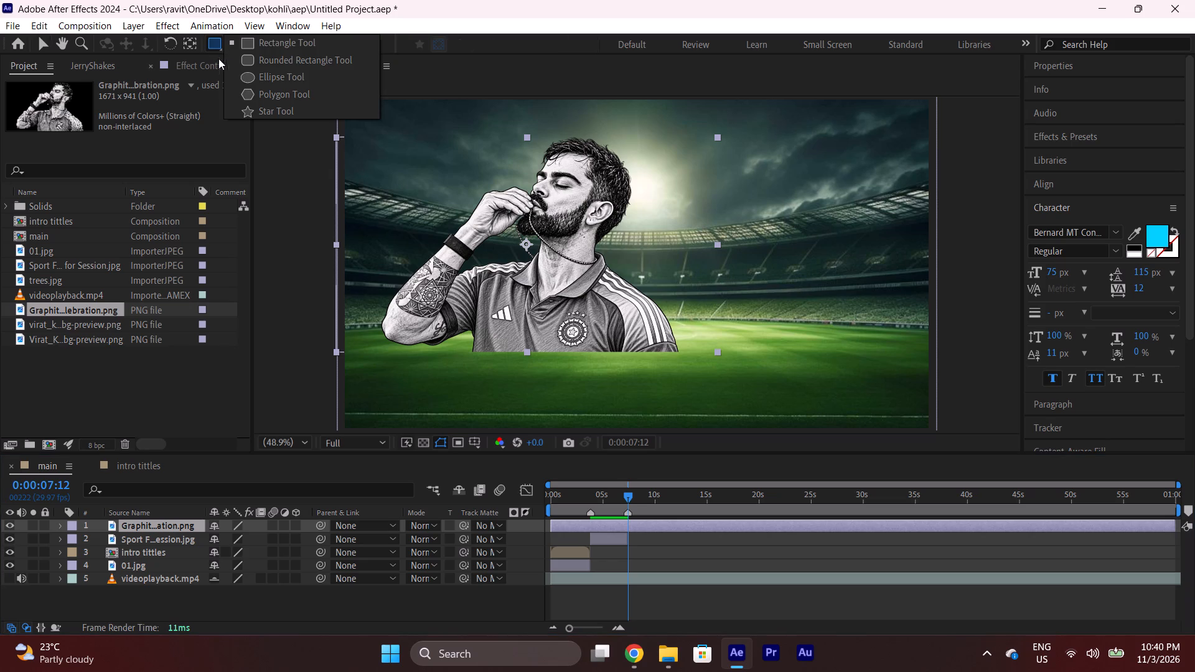
{"action": "left_click_drag", "start_coordinate": [218, 58], "coordinate": [266, 73]}
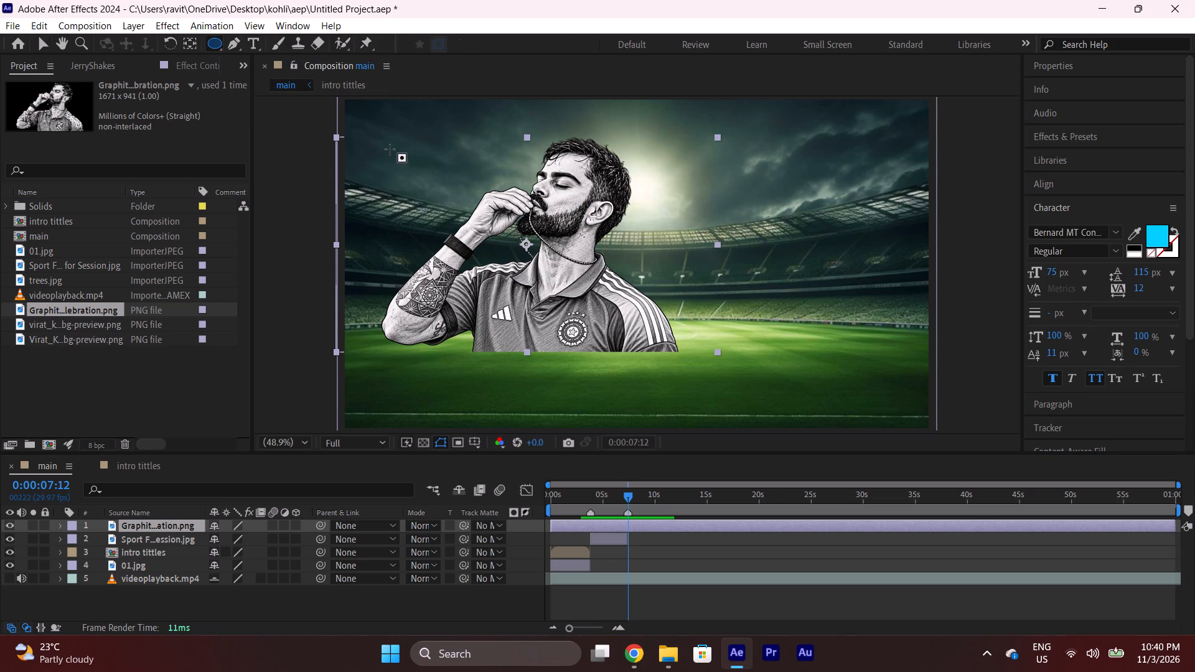
{"action": "left_click", "coordinate": [240, 42]}
{"action": "left_click", "coordinate": [358, 317]}
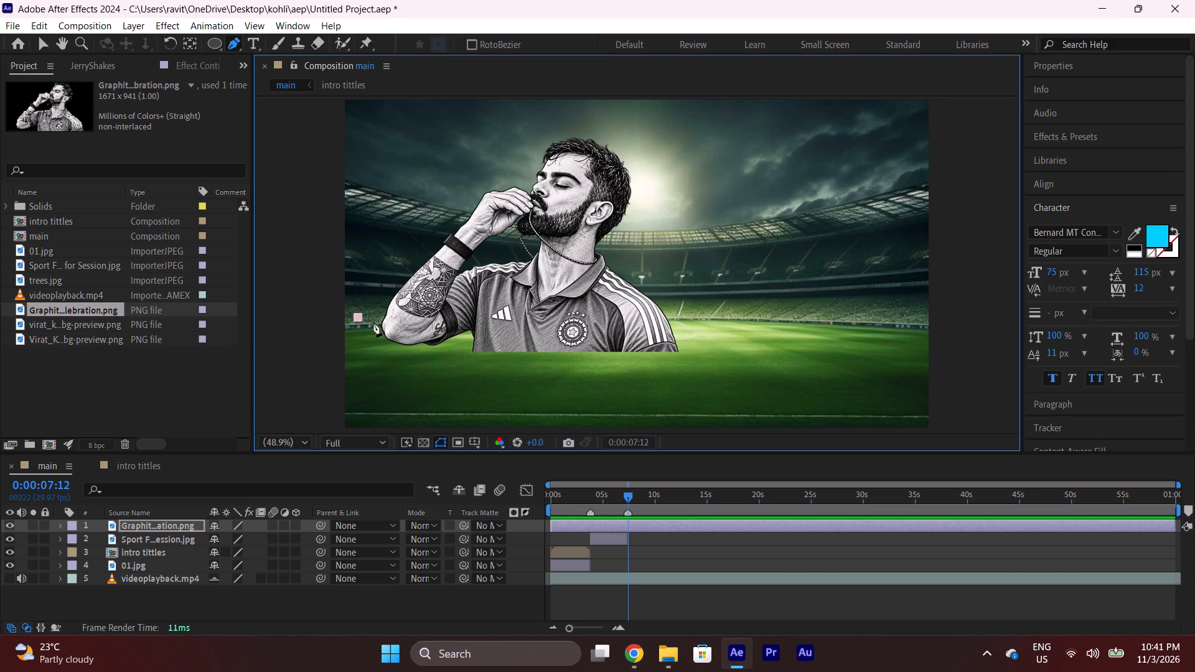
{"action": "left_click", "coordinate": [419, 334]}
{"action": "left_click", "coordinate": [474, 342]}
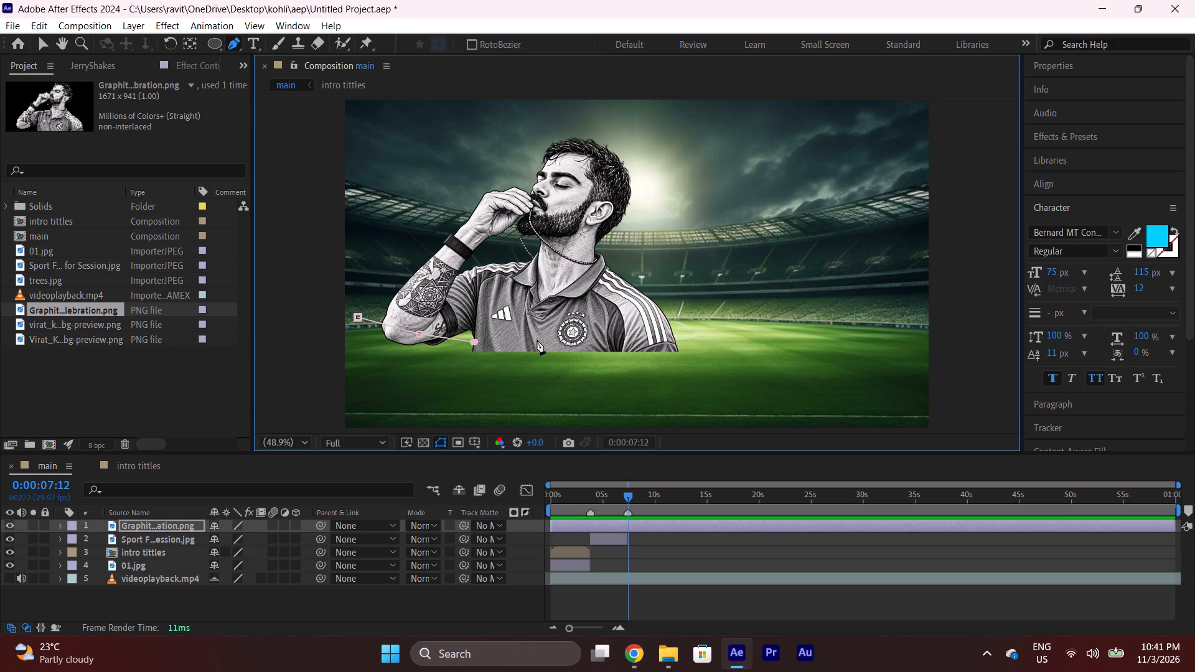
{"action": "left_click", "coordinate": [547, 334]}
{"action": "left_click", "coordinate": [595, 334]}
{"action": "left_click", "coordinate": [646, 332]}
{"action": "left_click", "coordinate": [678, 330]}
{"action": "left_click", "coordinate": [734, 337]}
{"action": "left_click_drag", "start_coordinate": [736, 357], "coordinate": [703, 385]}
{"action": "left_click_drag", "start_coordinate": [670, 388], "coordinate": [632, 390]}
{"action": "left_click_drag", "start_coordinate": [586, 390], "coordinate": [544, 392]}
{"action": "left_click_drag", "start_coordinate": [501, 392], "coordinate": [463, 391]}
{"action": "left_click_drag", "start_coordinate": [399, 380], "coordinate": [393, 368]}
{"action": "left_click_drag", "start_coordinate": [375, 353], "coordinate": [368, 346]}
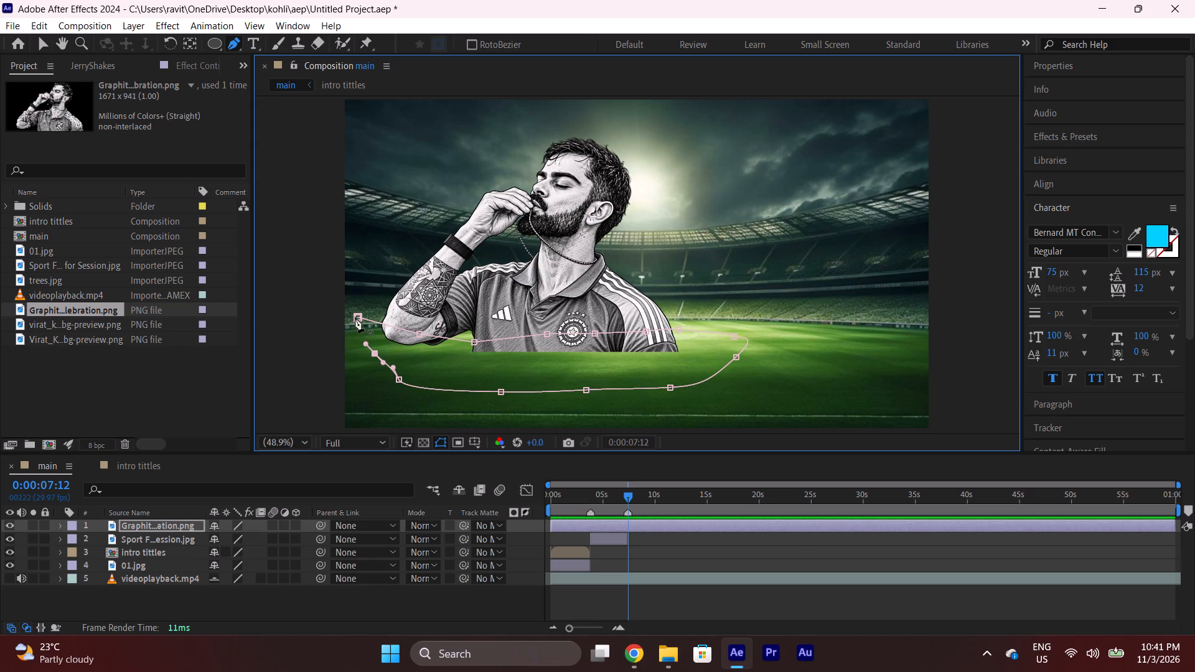
{"action": "left_click", "coordinate": [355, 317]}
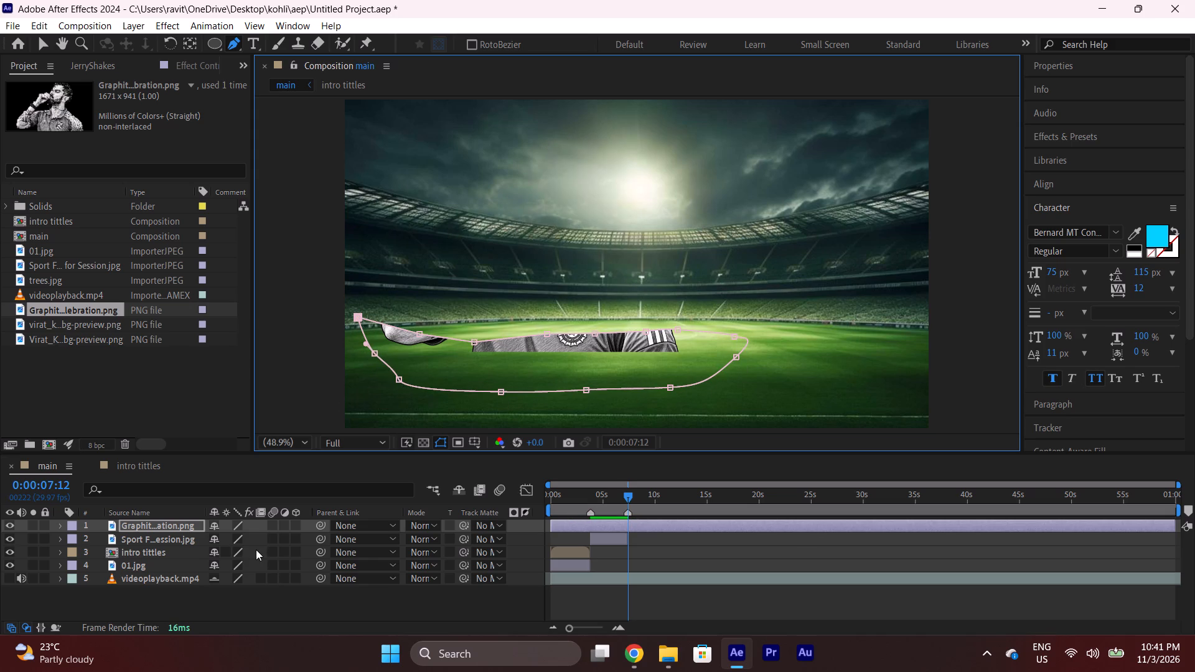
Invert the graphite portrait's mask and feather it to about 156 pixels so its lower edge fades into the grass.
{"action": "key", "text": "m"}
{"action": "left_click", "coordinate": [266, 536]}
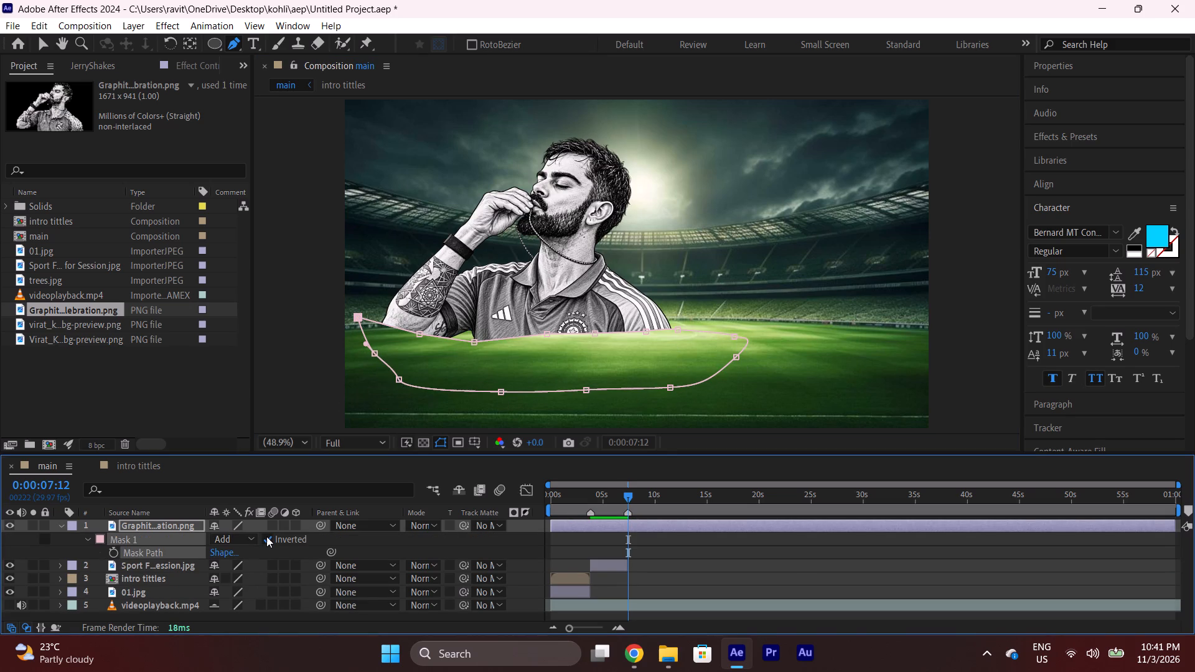
{"action": "double_click", "coordinate": [91, 540]}
{"action": "left_click", "coordinate": [91, 539]}
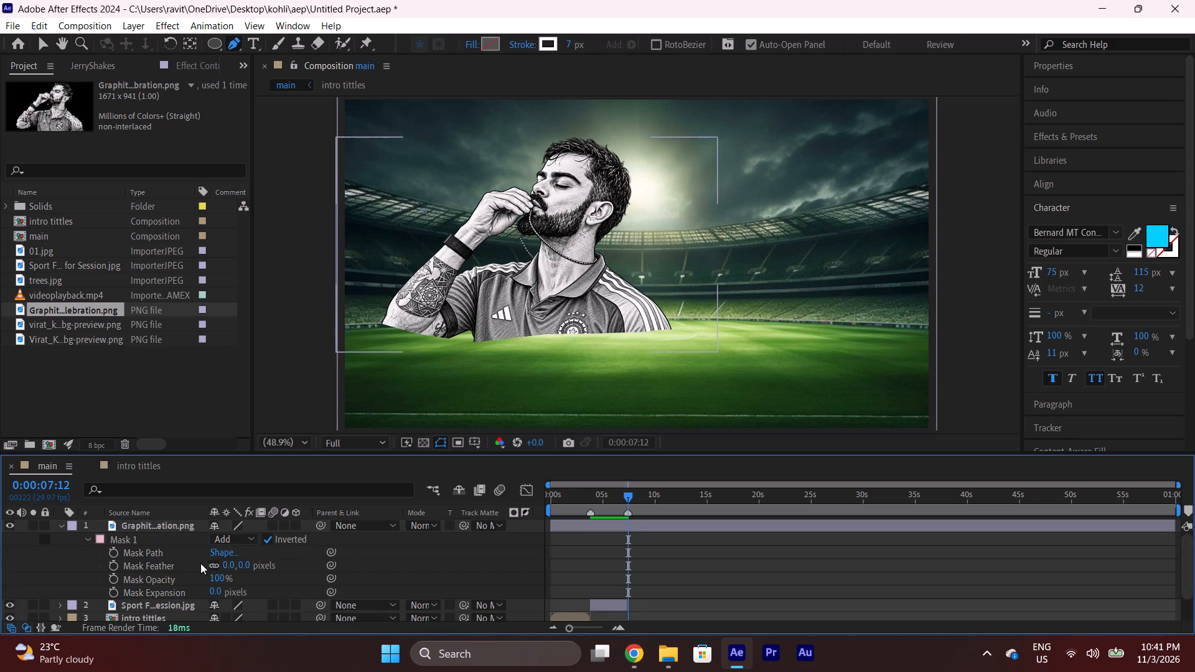
{"action": "left_click_drag", "start_coordinate": [232, 566], "coordinate": [256, 564]}
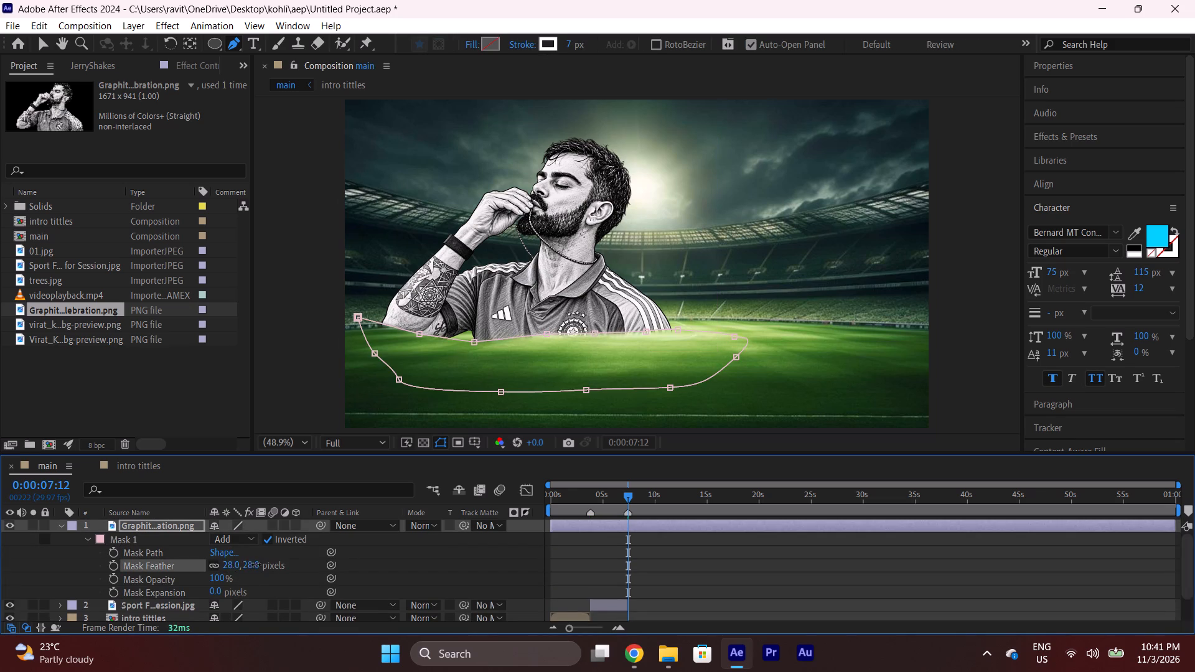
{"action": "left_click_drag", "start_coordinate": [256, 564], "coordinate": [340, 554]}
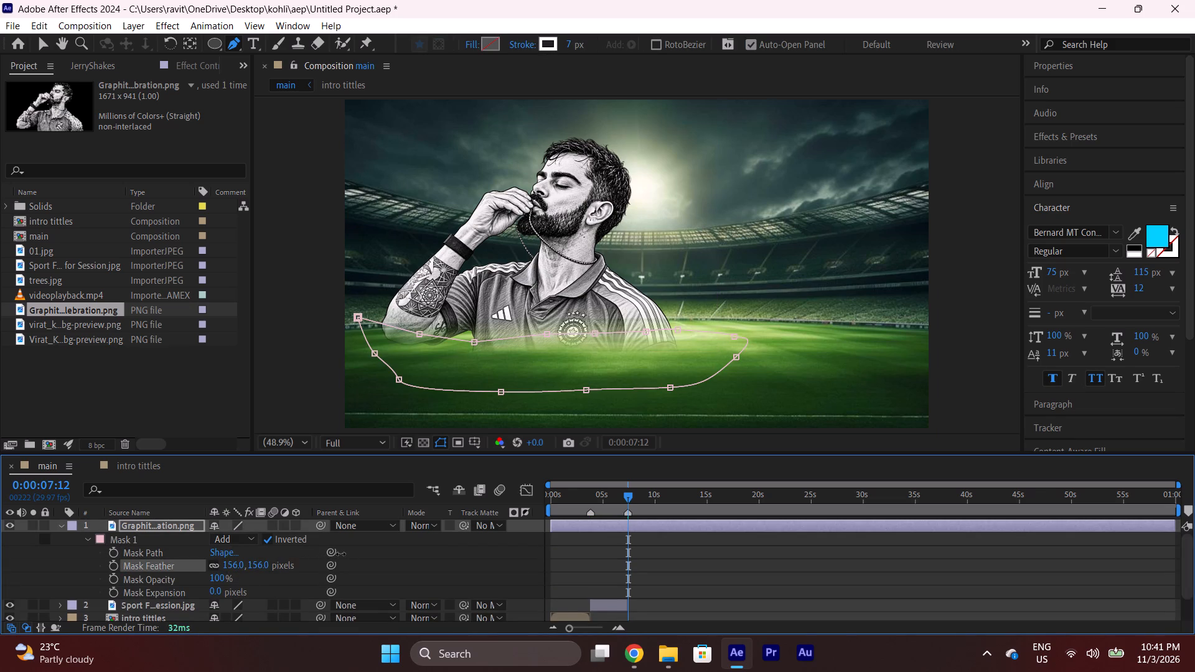
{"action": "left_click_drag", "start_coordinate": [340, 554], "coordinate": [341, 554]}
{"action": "key", "text": "m"}
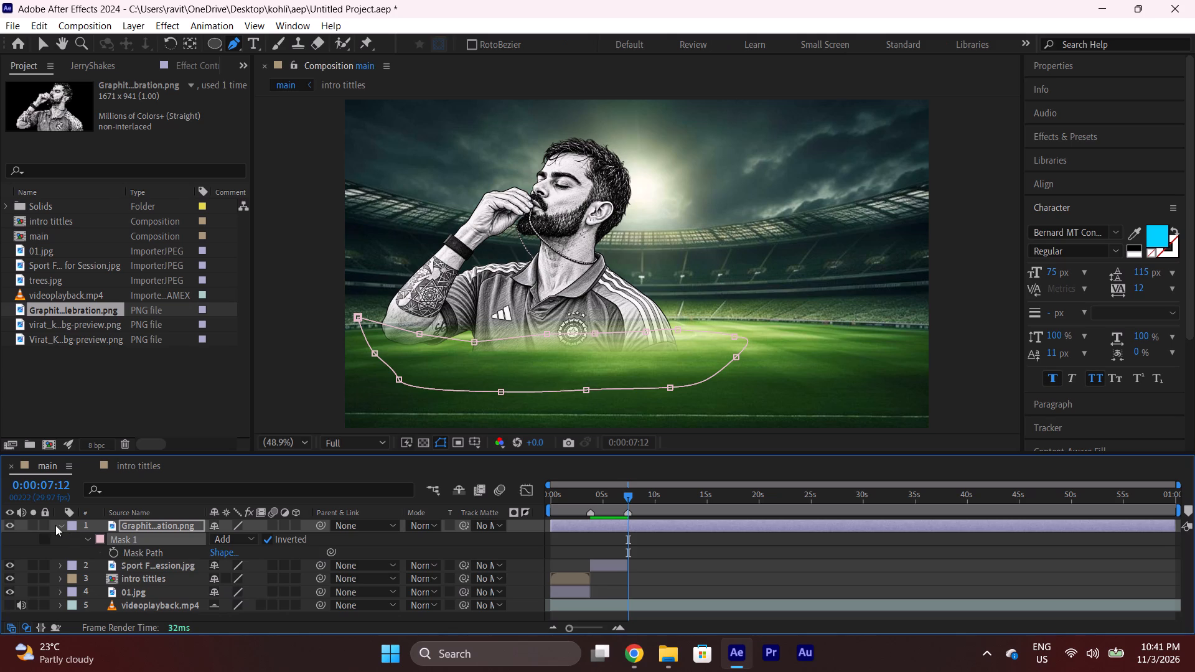
{"action": "left_click", "coordinate": [63, 526]}
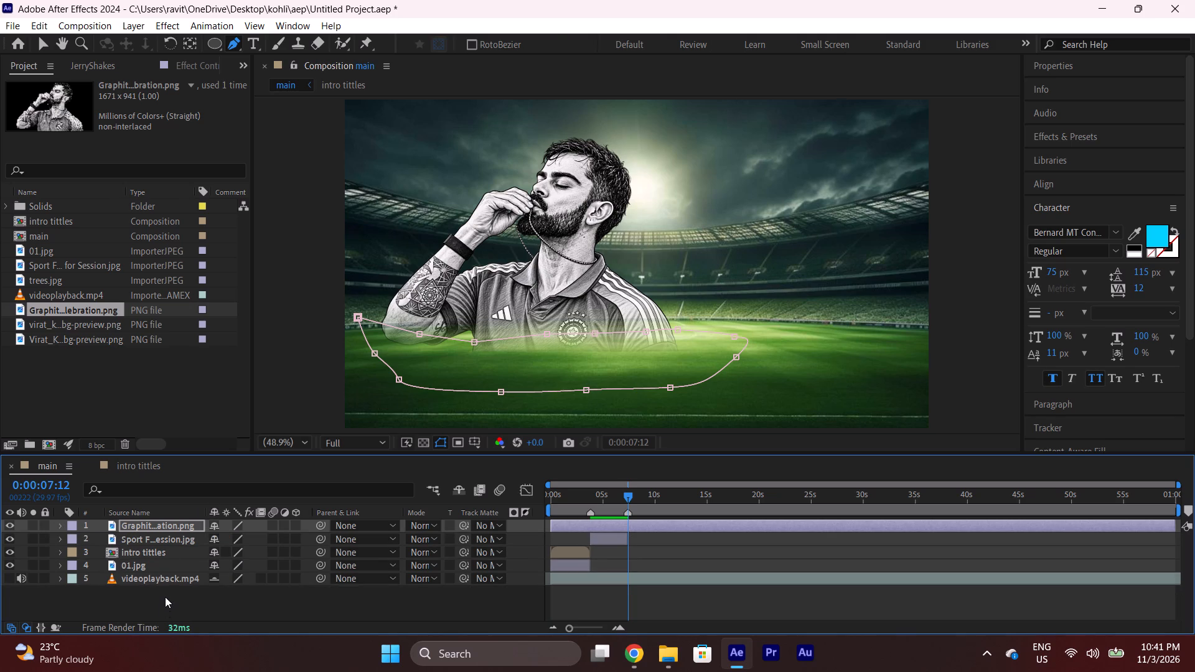
{"action": "left_click", "coordinate": [165, 596]}
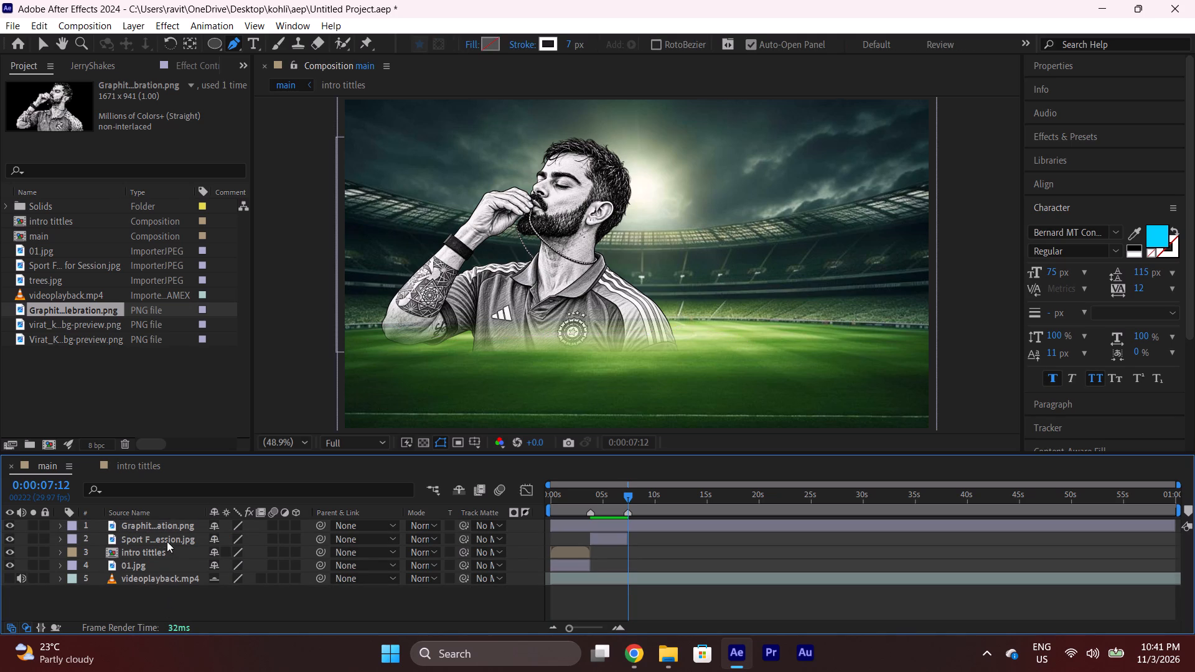
Set the graphite portrait layer's scale to 50% and move it slightly down so its faded base sits at the pitch's far edge.
{"action": "left_click", "coordinate": [176, 525]}
{"action": "key", "text": "s"}
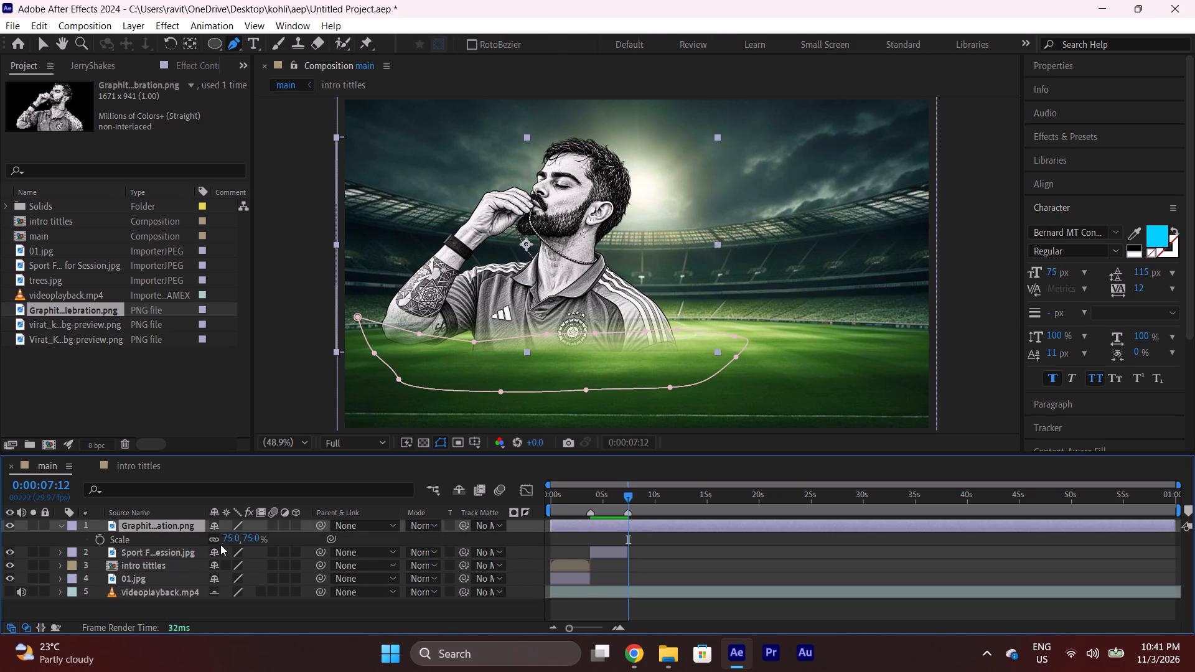
{"action": "left_click", "coordinate": [227, 539]}
{"action": "type", "text": "50"}
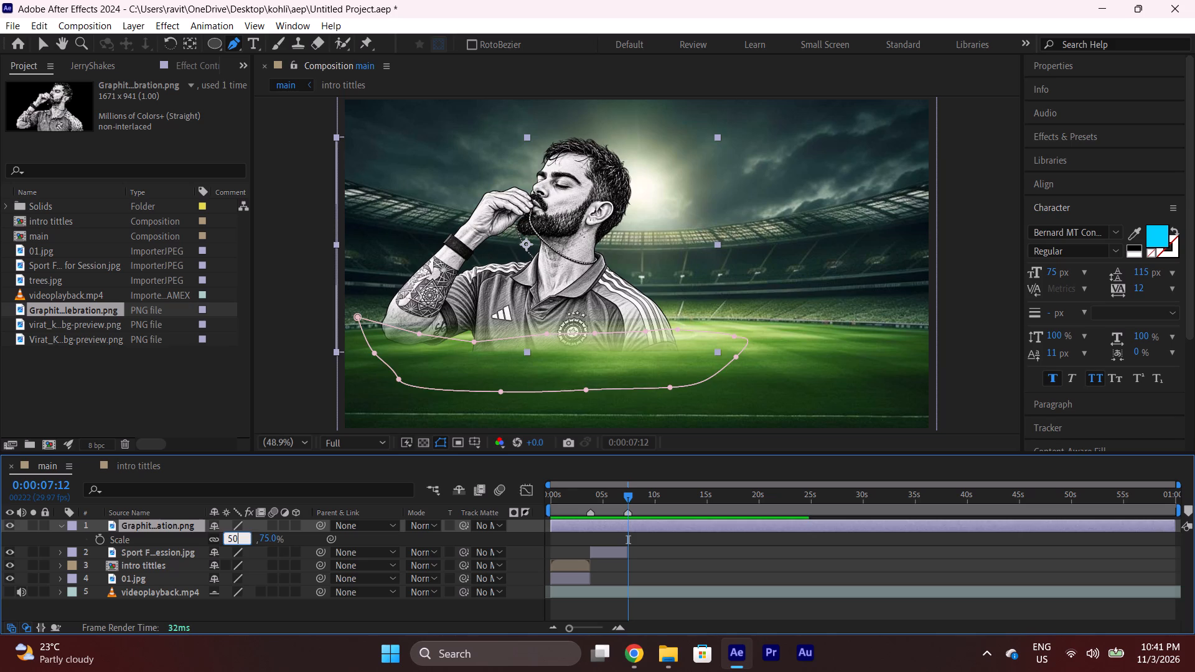
{"action": "key", "text": "Return"}
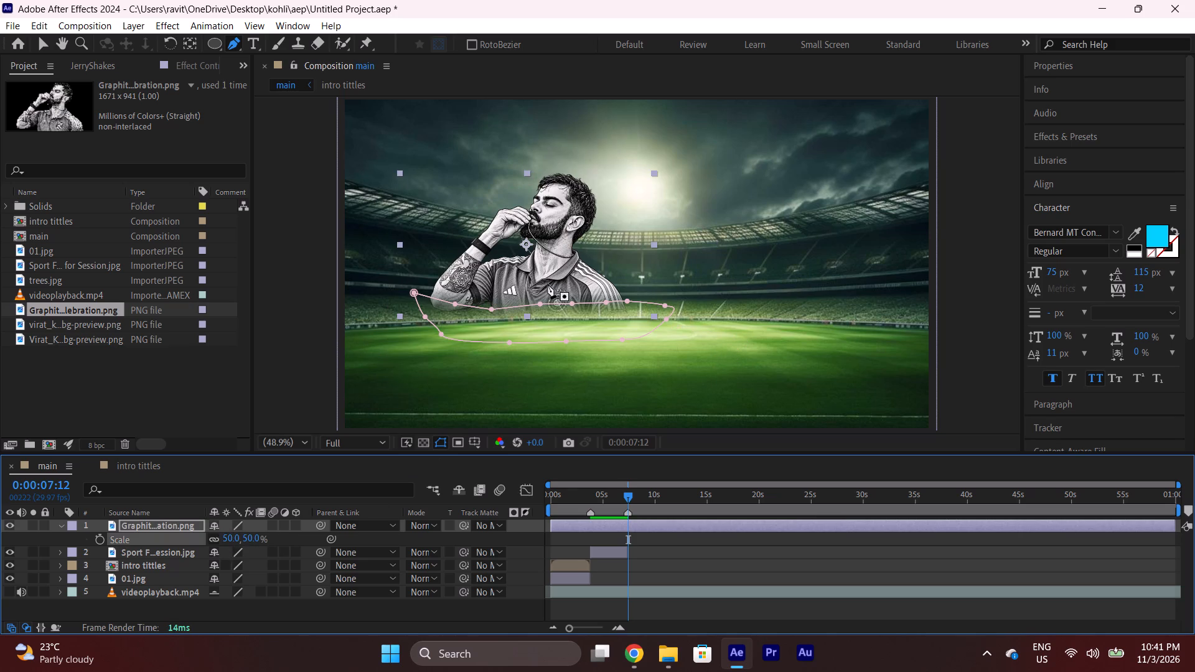
{"action": "key", "text": "v"}
{"action": "left_click_drag", "start_coordinate": [541, 282], "coordinate": [550, 281]}
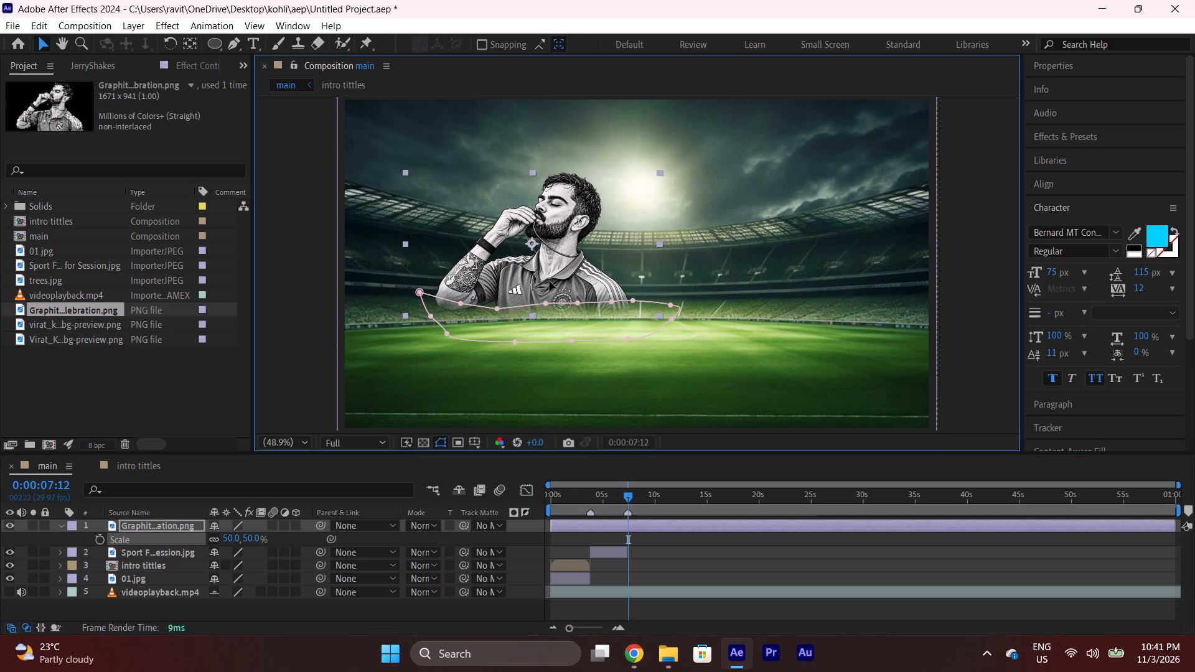
{"action": "left_click_drag", "start_coordinate": [550, 281], "coordinate": [554, 299]}
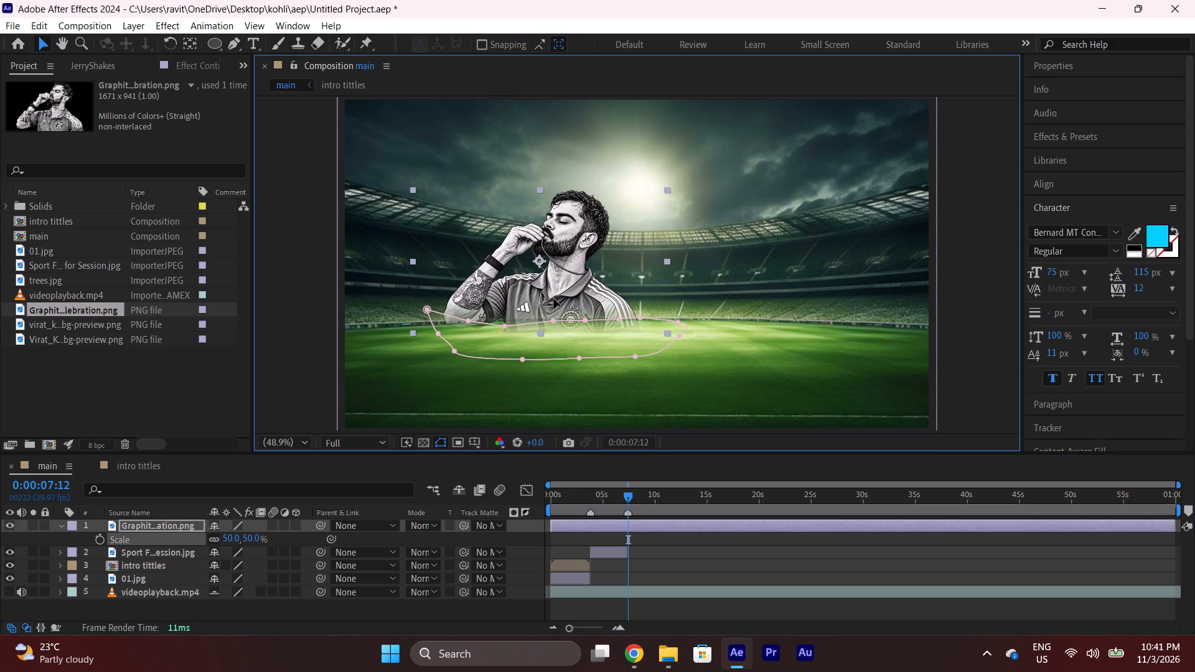
{"action": "left_click_drag", "start_coordinate": [554, 299], "coordinate": [555, 301]}
{"action": "key", "text": "v"}
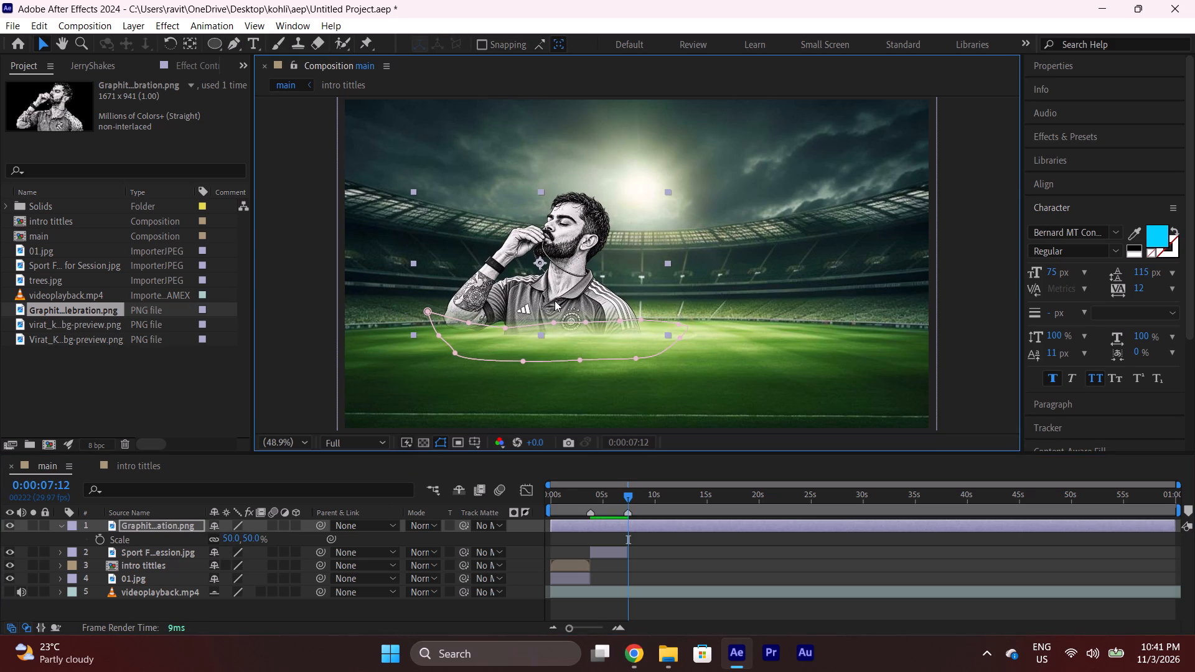
{"action": "left_click", "coordinate": [62, 528]}
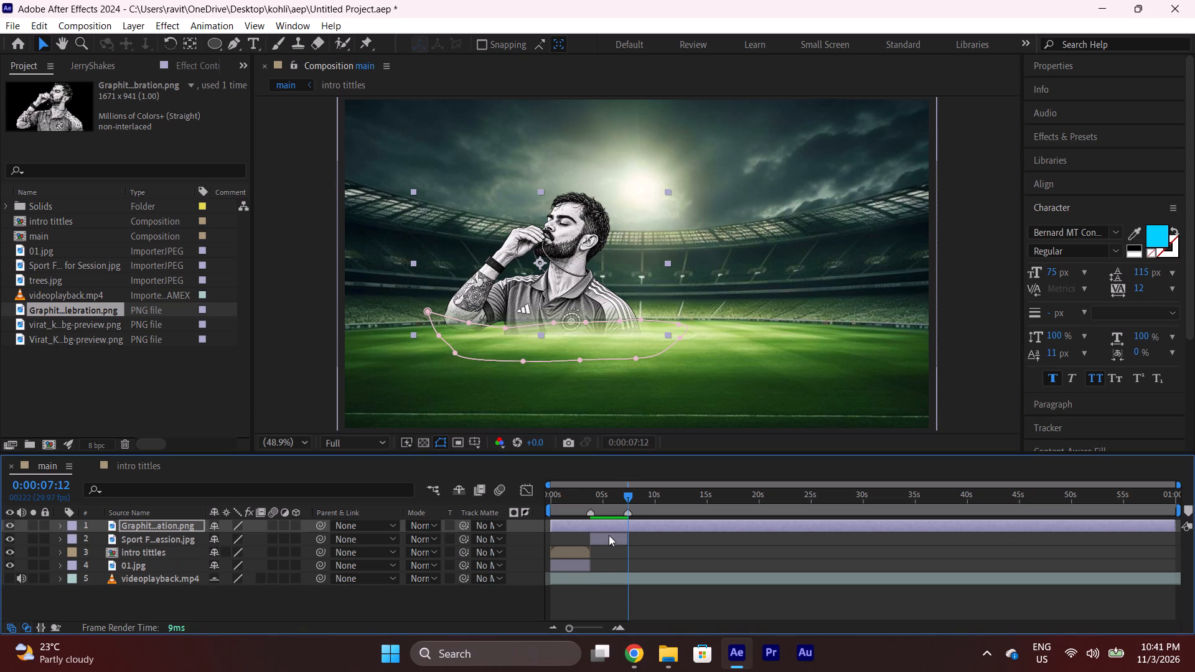
Trim the graphite portrait layer to the stadium layer's time span, from 0:00:03:24 to 0:00:07:12.
{"action": "left_click", "coordinate": [609, 534]}
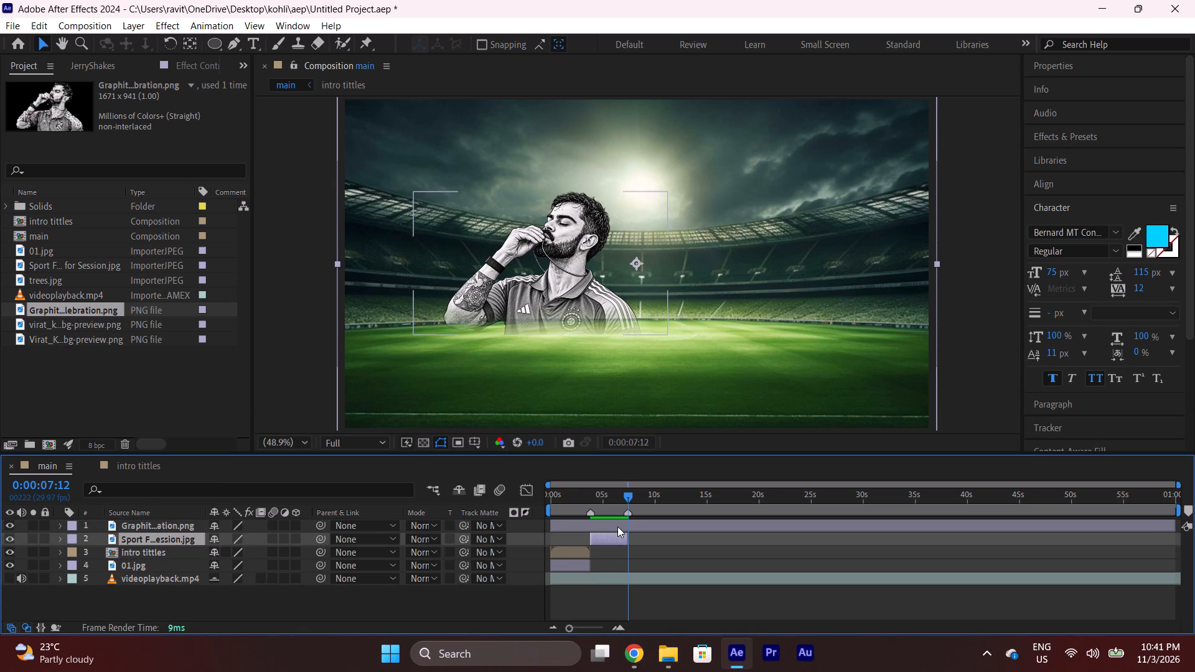
{"action": "left_click", "coordinate": [617, 526]}
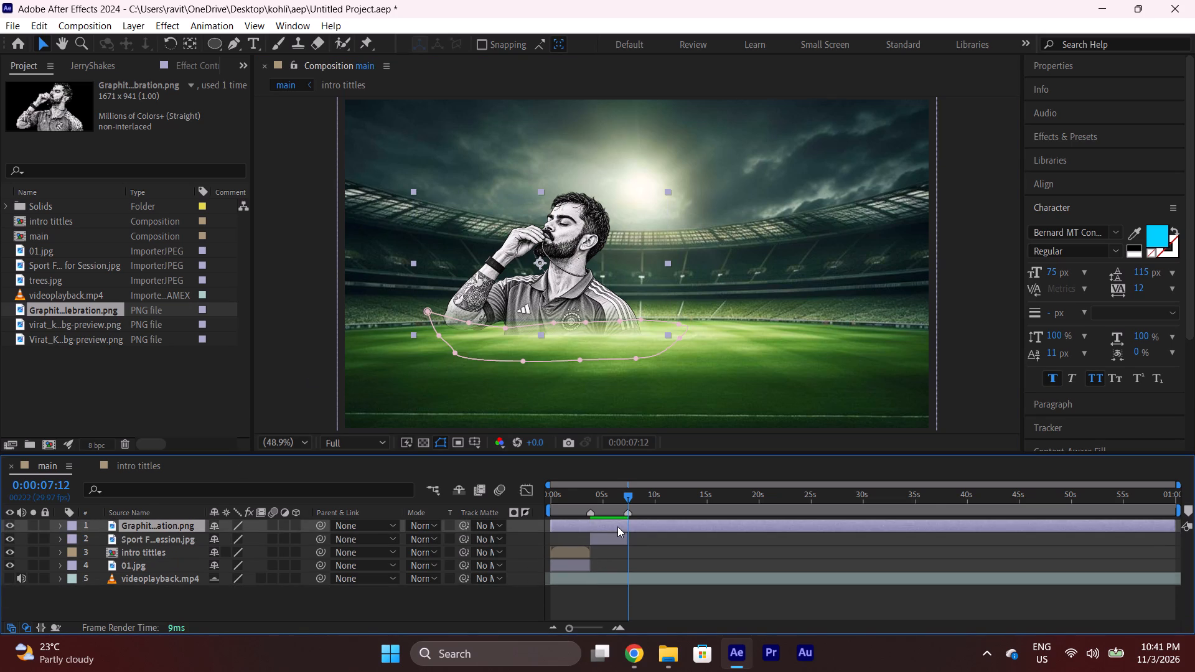
{"action": "key", "text": "alt+bracketright"}
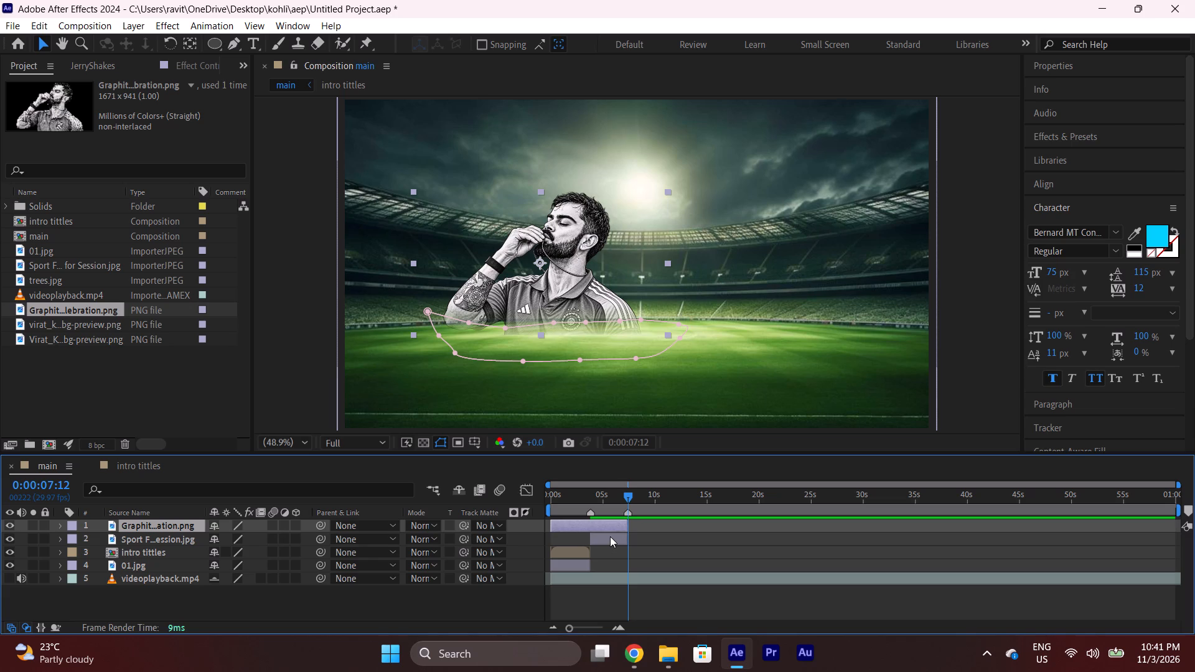
{"action": "left_click", "coordinate": [610, 536]}
{"action": "key", "text": "i"}
{"action": "left_click", "coordinate": [610, 525]}
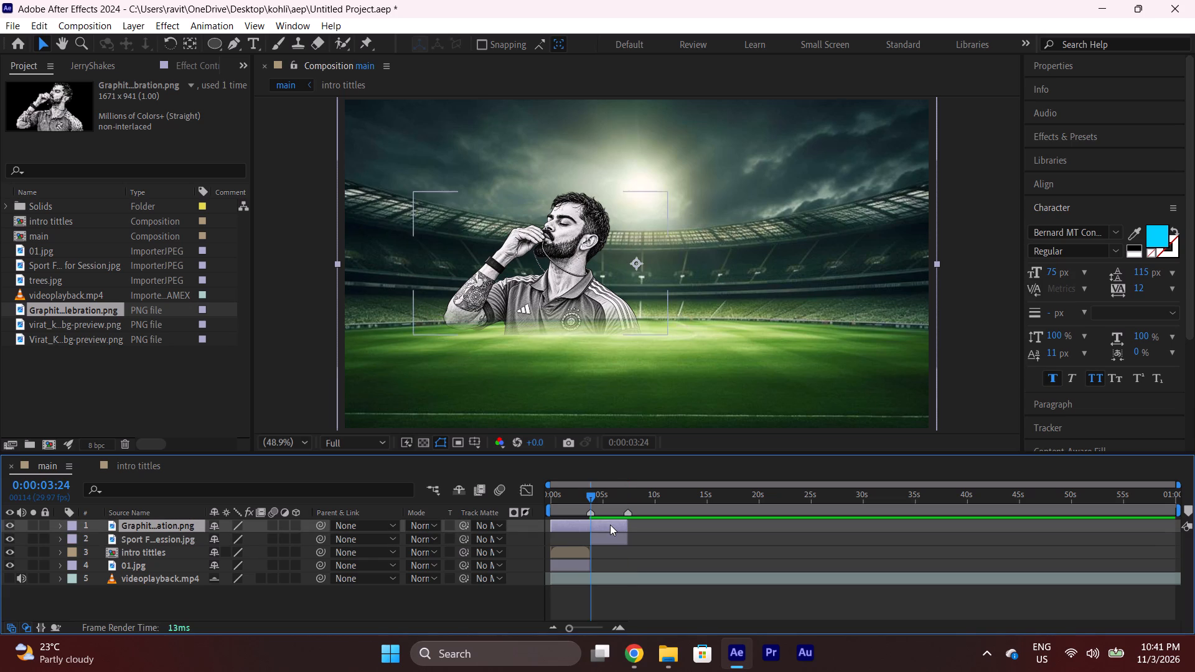
{"action": "key", "text": "alt+bracketleft"}
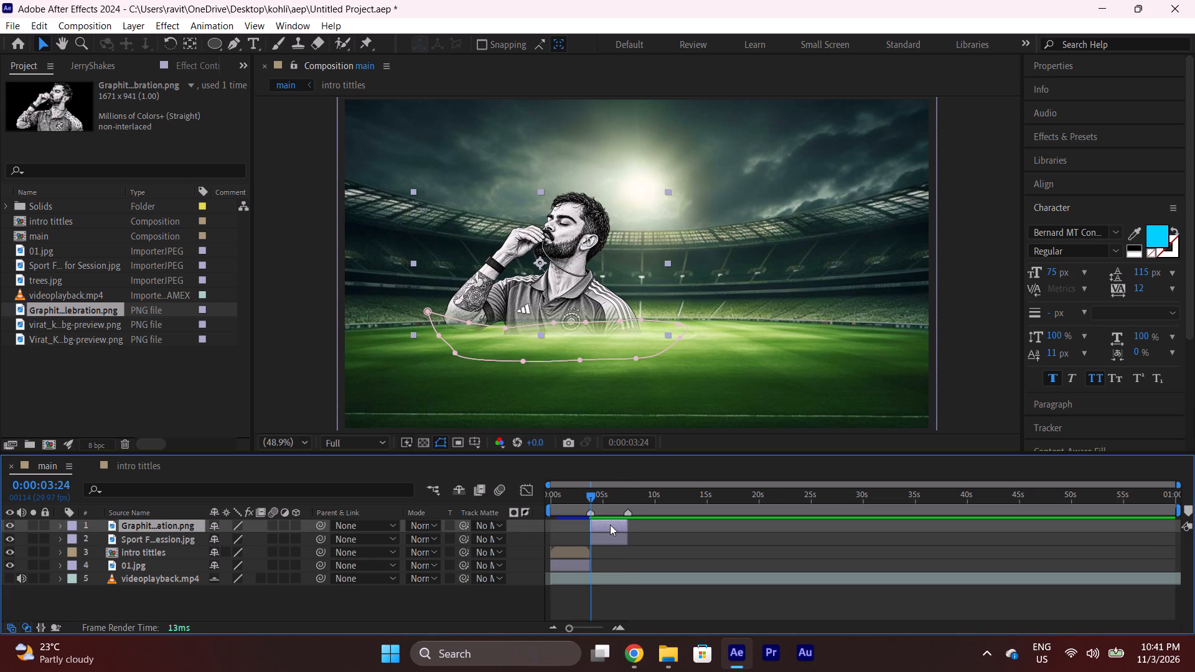
Add the Virat Kohli pencil sketch with bat cutout to the main composition as the top layer.
{"action": "left_click", "coordinate": [81, 324]}
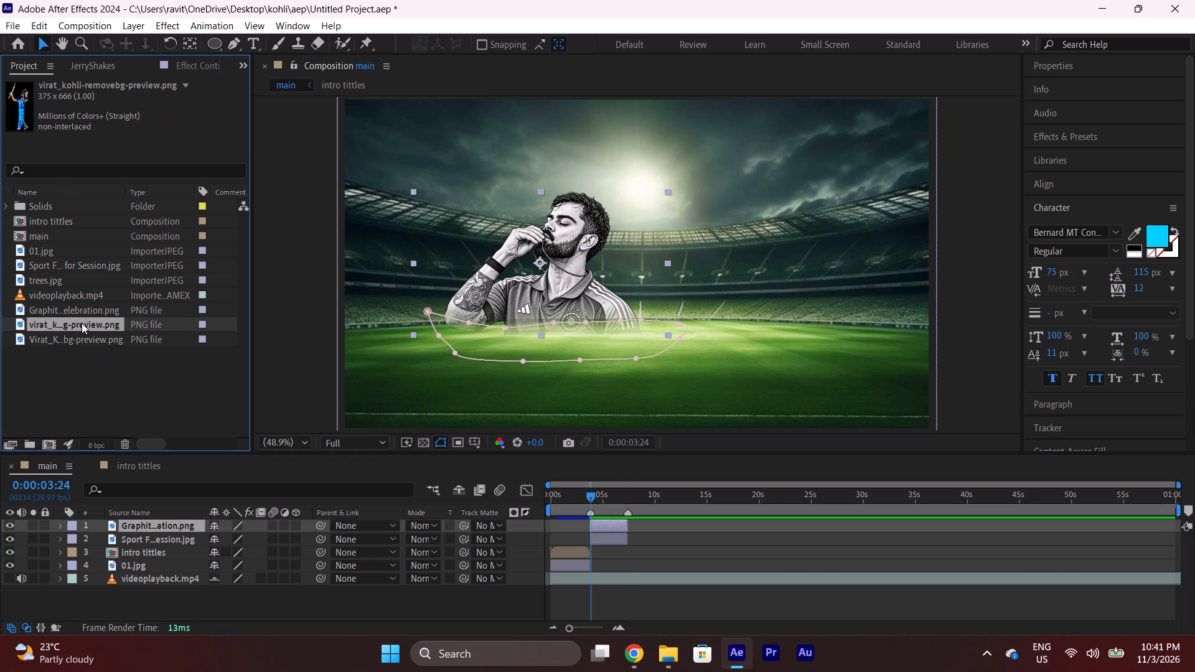
{"action": "left_click", "coordinate": [78, 340]}
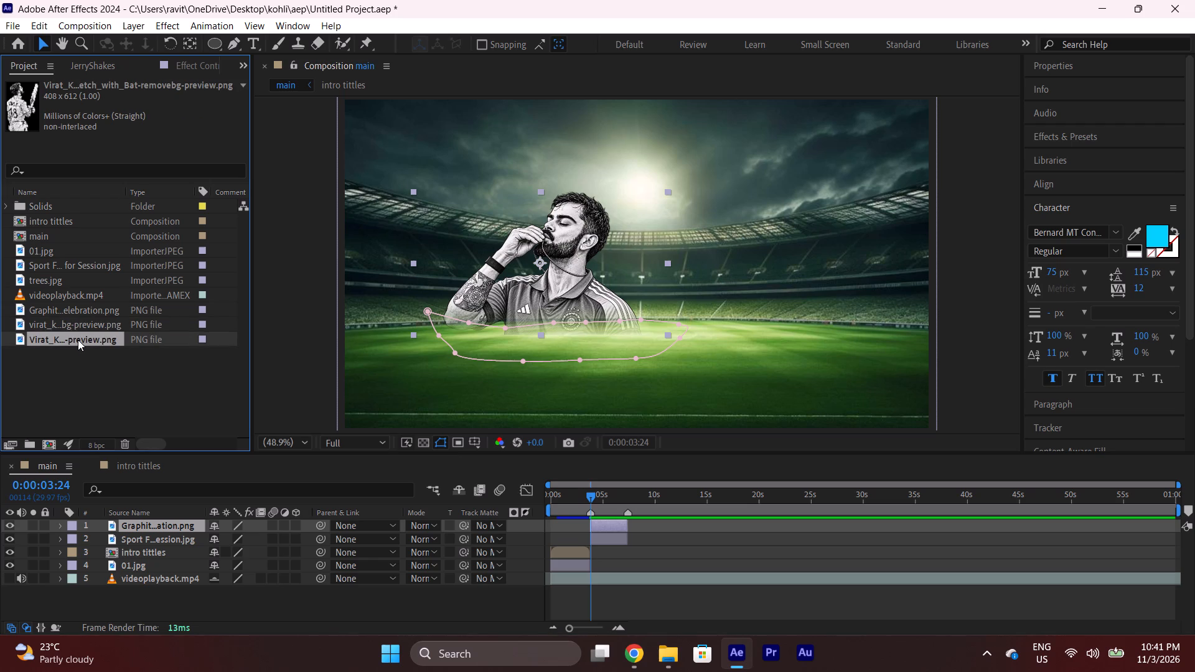
{"action": "left_click_drag", "start_coordinate": [78, 339], "coordinate": [151, 522]}
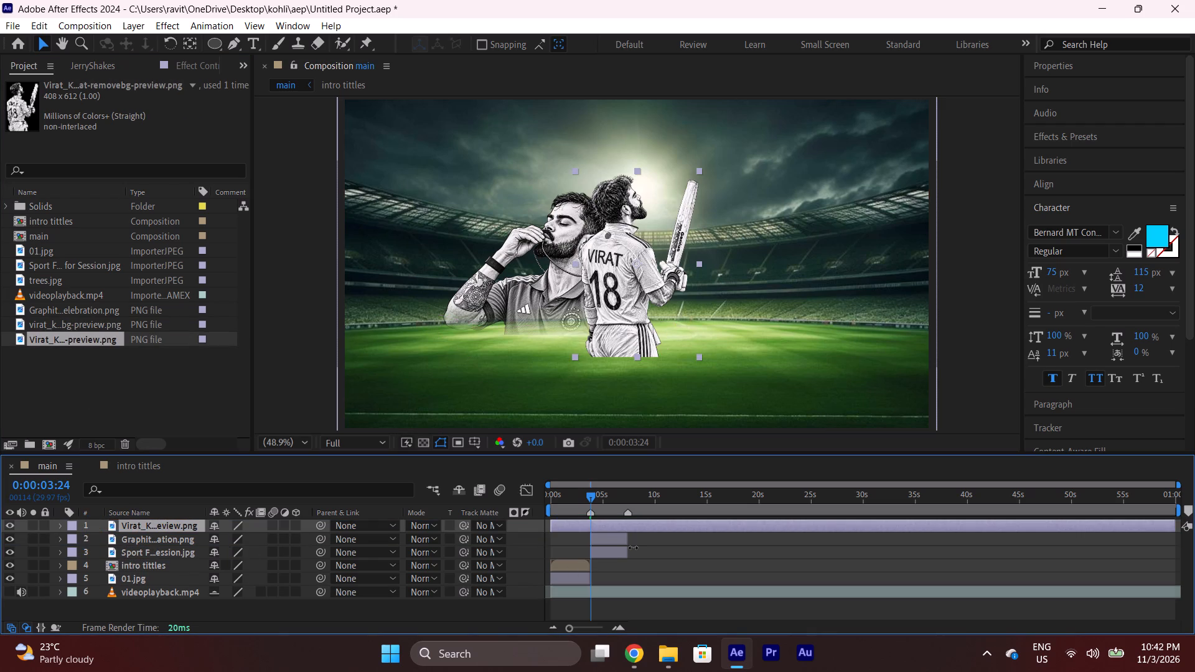
Trim the bat sketch layer to the same time span as the graphite portrait, from 0:00:03:24 to 0:00:07:12.
{"action": "key", "text": "alt+bracketleft"}
{"action": "key", "text": "o"}
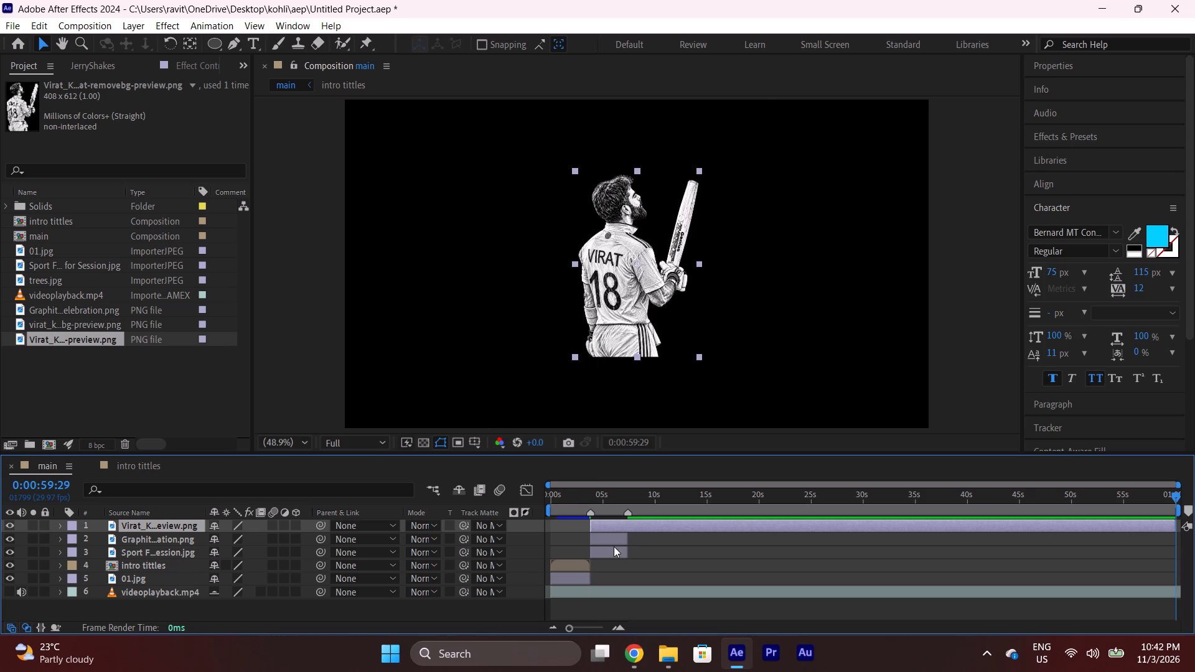
{"action": "left_click", "coordinate": [614, 535]}
{"action": "key", "text": "o"}
{"action": "left_click", "coordinate": [621, 526]}
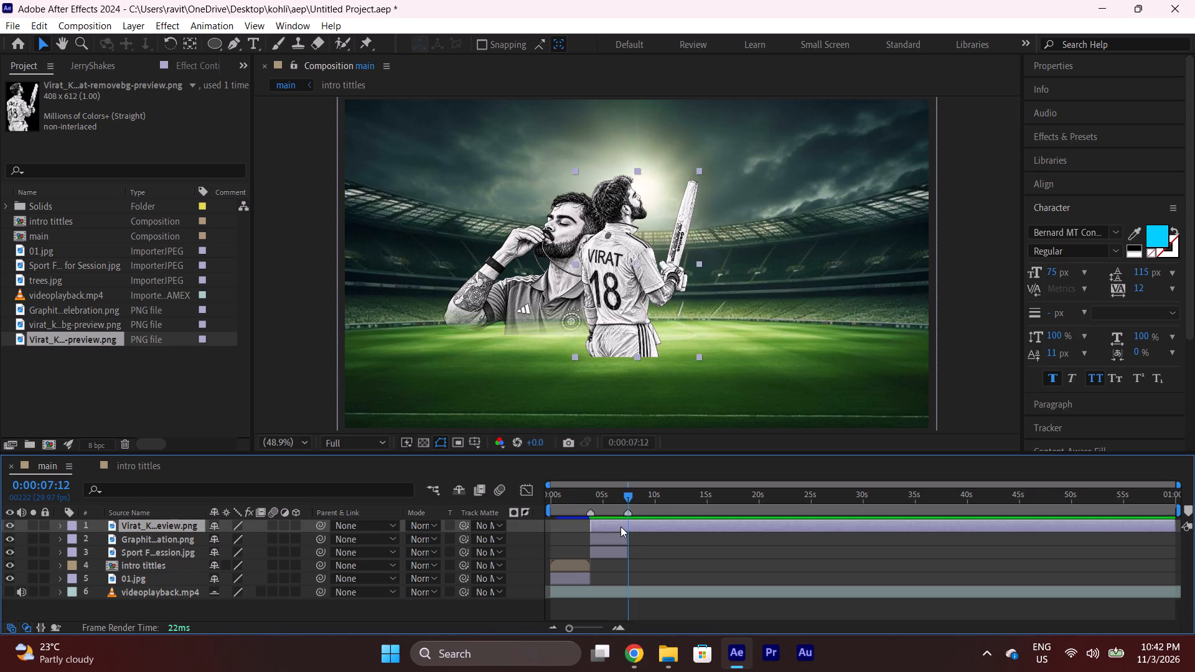
{"action": "key", "text": "alt+bracketright"}
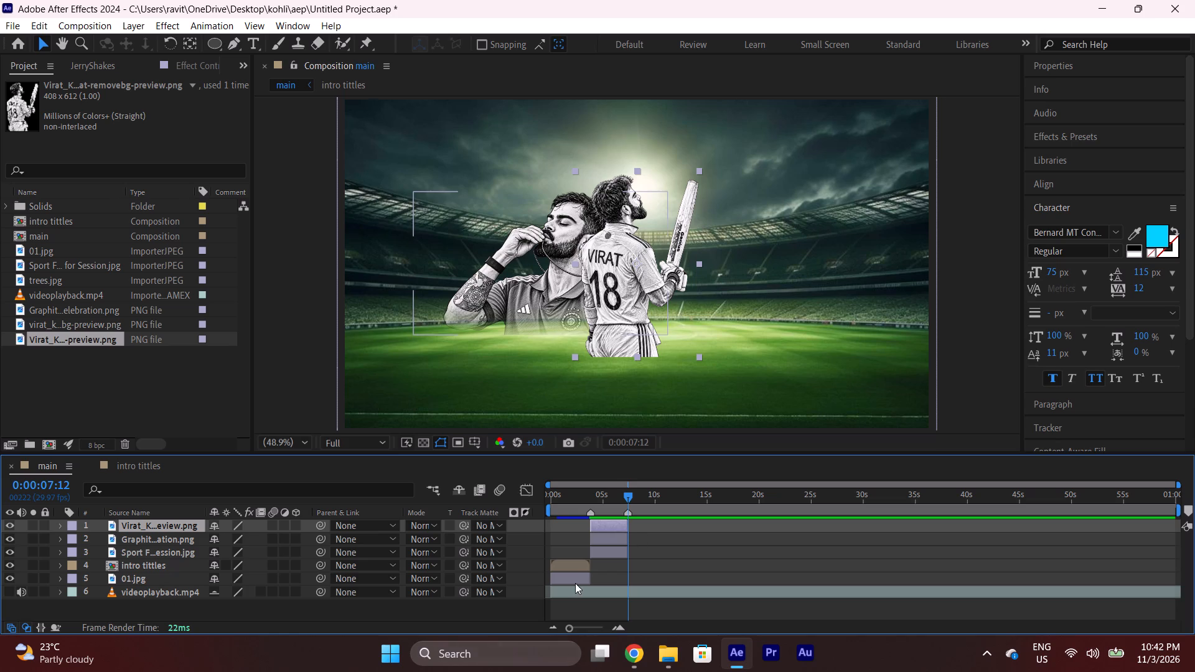
Scale the bat sketch layer to 123% and move it right, clear of the graphite portrait.
{"action": "key", "text": "s"}
{"action": "left_click_drag", "start_coordinate": [228, 534], "coordinate": [238, 536]}
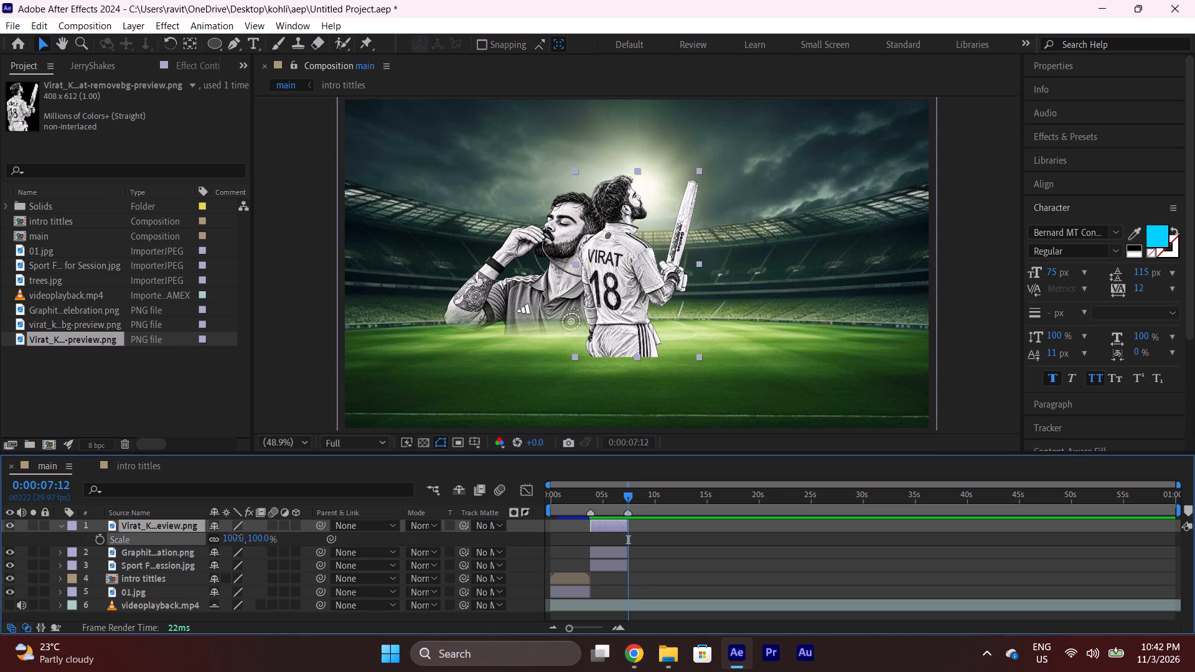
{"action": "left_click_drag", "start_coordinate": [238, 536], "coordinate": [248, 536]}
{"action": "left_click_drag", "start_coordinate": [588, 334], "coordinate": [609, 332]}
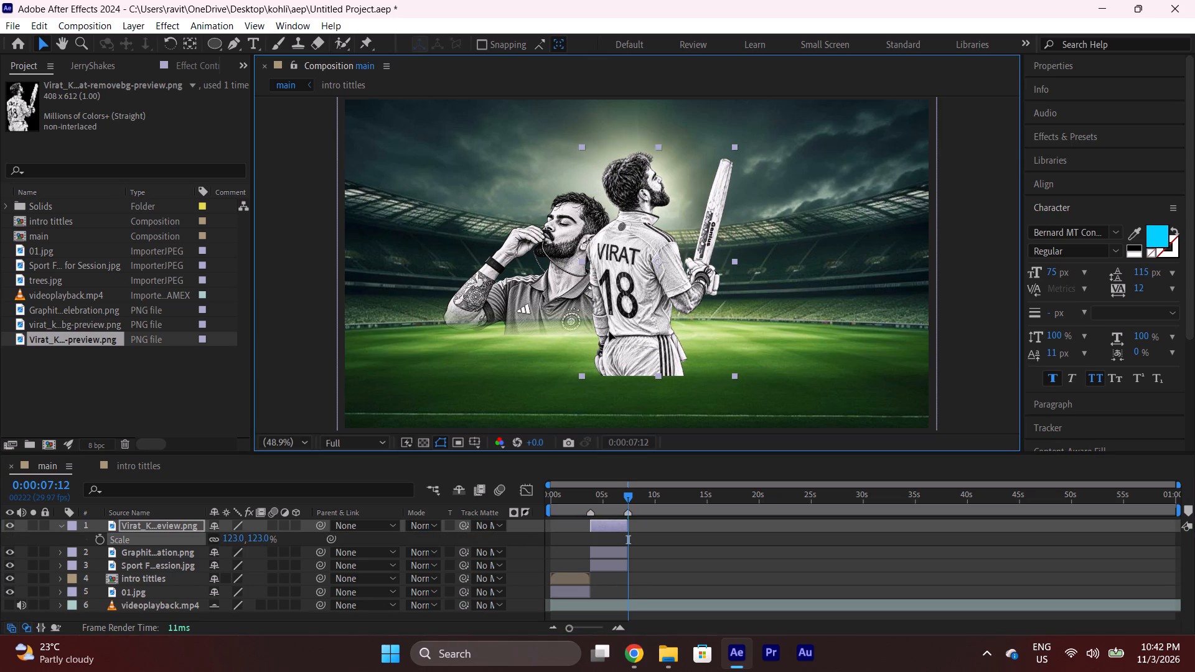
{"action": "left_click_drag", "start_coordinate": [609, 332], "coordinate": [637, 342]}
Move the graphite portrait left of the bat sketch and scale it to 80%, keeping the two figures side by side.
{"action": "left_click_drag", "start_coordinate": [565, 298], "coordinate": [551, 296]}
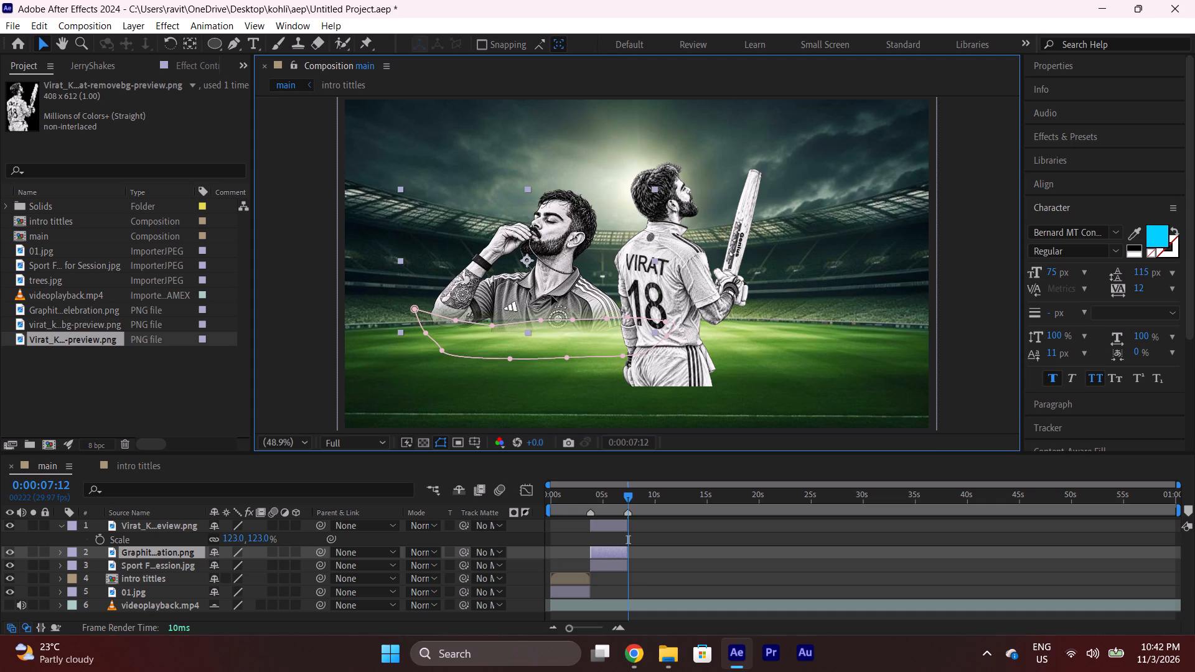
{"action": "left_click_drag", "start_coordinate": [551, 296], "coordinate": [530, 301]}
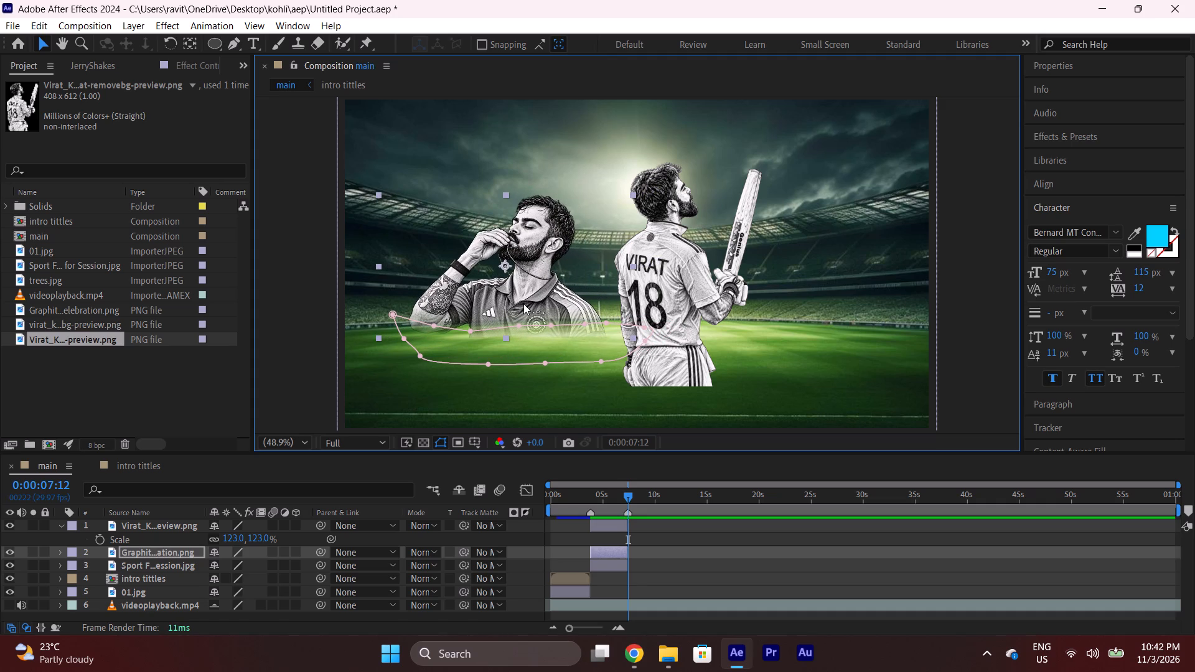
{"action": "key", "text": "s"}
{"action": "left_click_drag", "start_coordinate": [230, 562], "coordinate": [241, 562]}
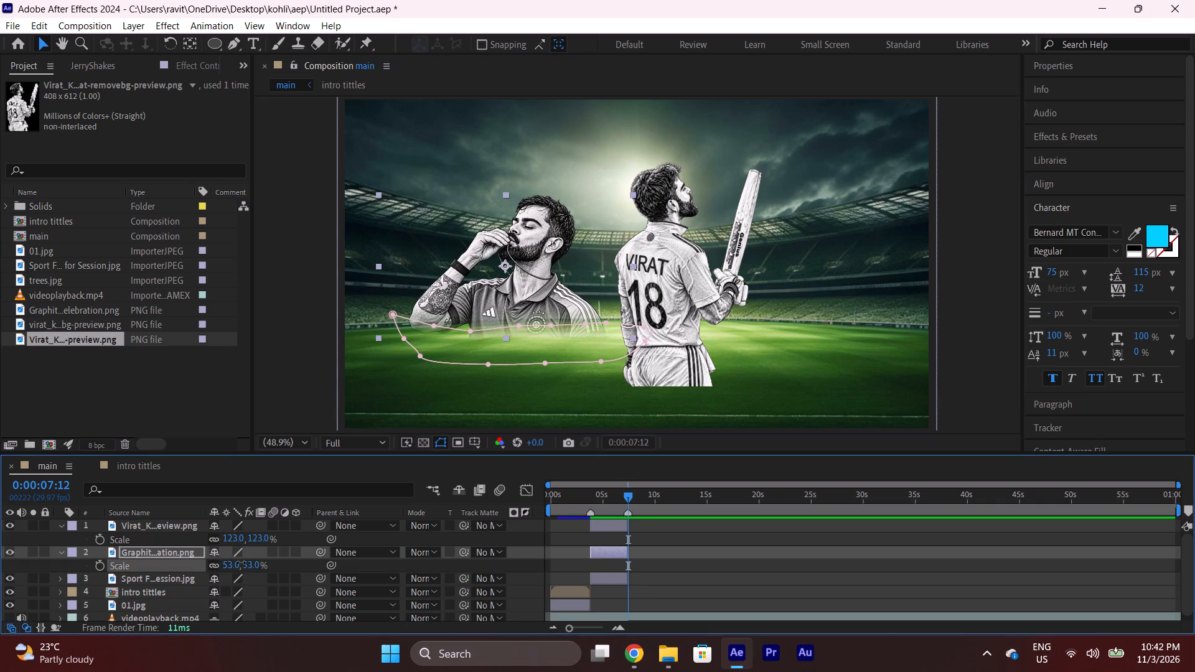
{"action": "left_click_drag", "start_coordinate": [241, 562], "coordinate": [246, 563]}
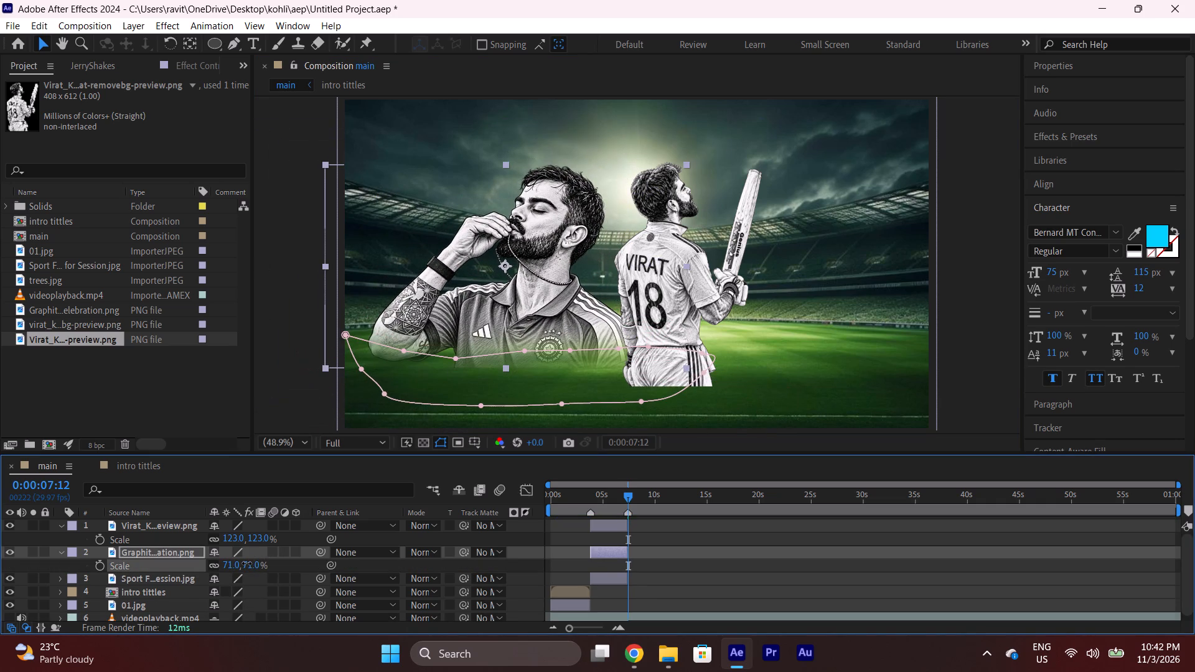
{"action": "left_click_drag", "start_coordinate": [246, 563], "coordinate": [253, 563]}
{"action": "left_click_drag", "start_coordinate": [501, 301], "coordinate": [502, 301]}
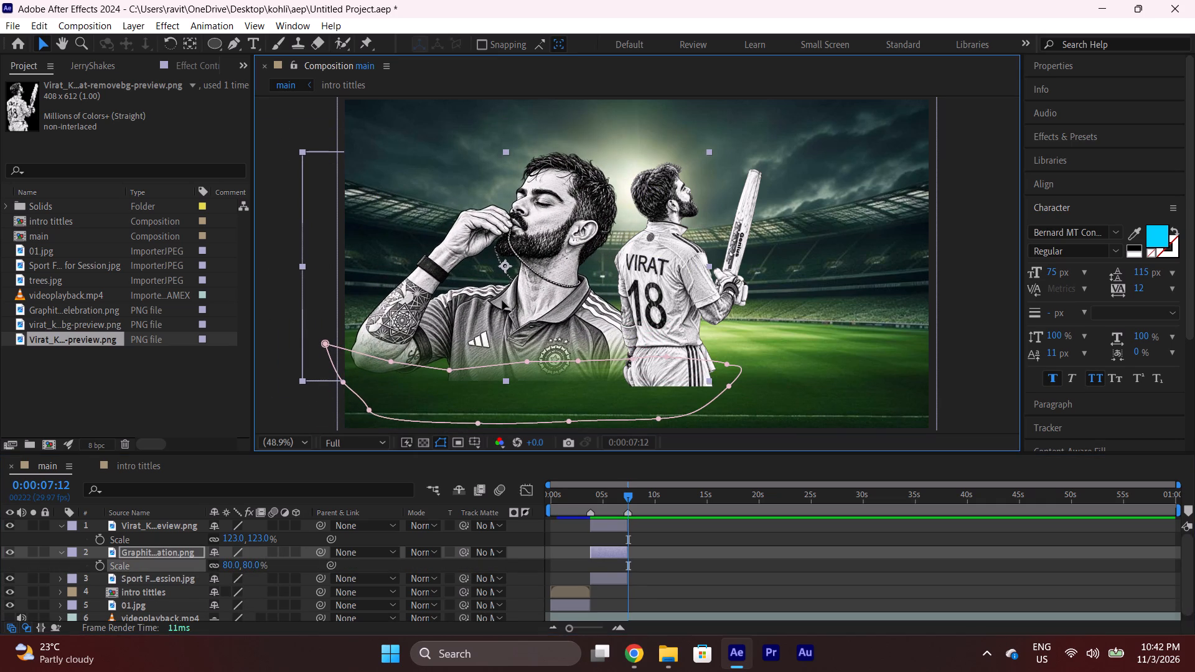
{"action": "left_click_drag", "start_coordinate": [502, 301], "coordinate": [512, 302]}
{"action": "key", "text": "s"}
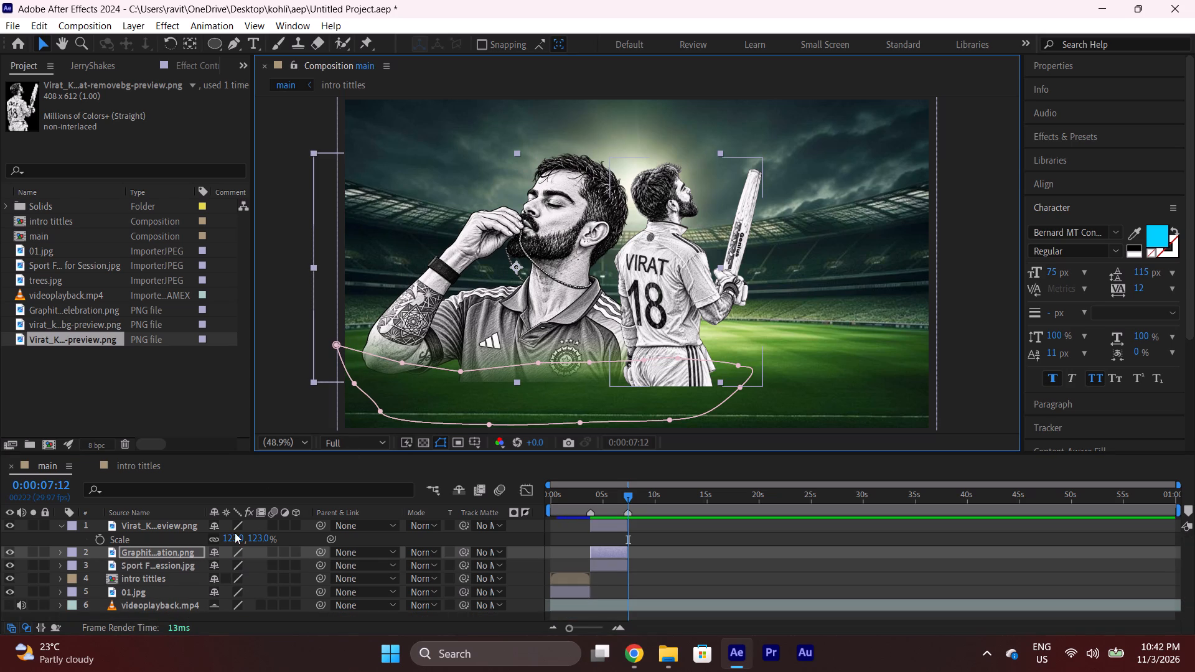
Enlarge the bat sketch layer to 193% and position it slightly overlapping the portrait's shoulder, with its legs running past the frame's bottom edge.
{"action": "left_click_drag", "start_coordinate": [231, 538], "coordinate": [256, 538]}
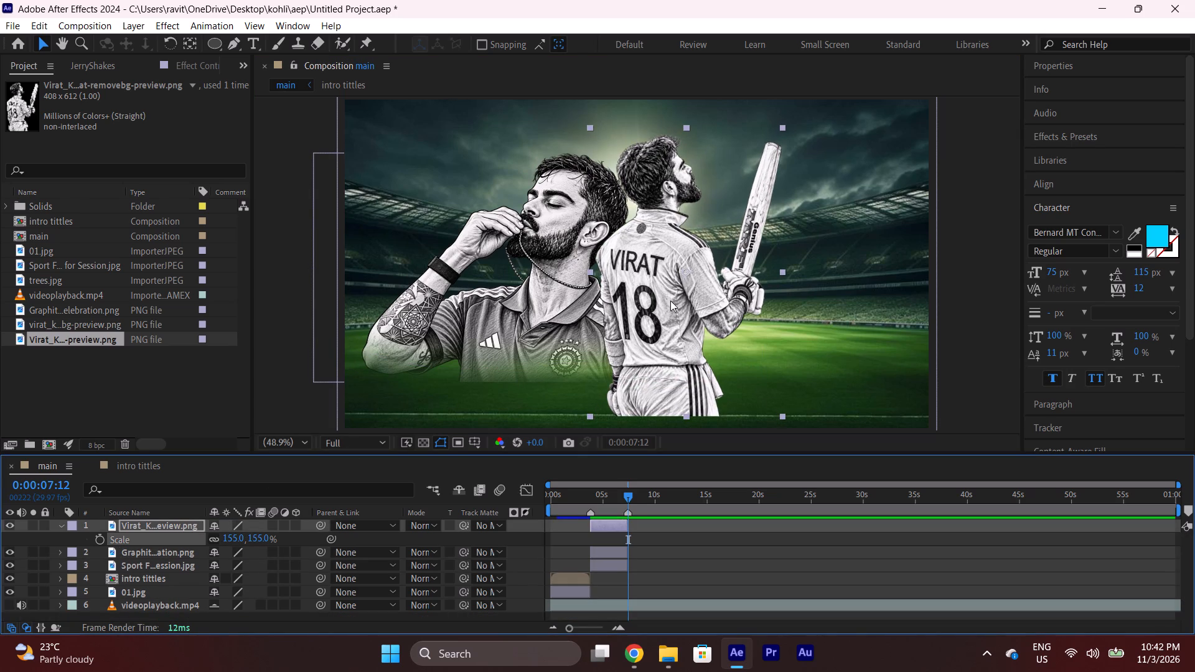
{"action": "left_click_drag", "start_coordinate": [670, 300], "coordinate": [703, 302]}
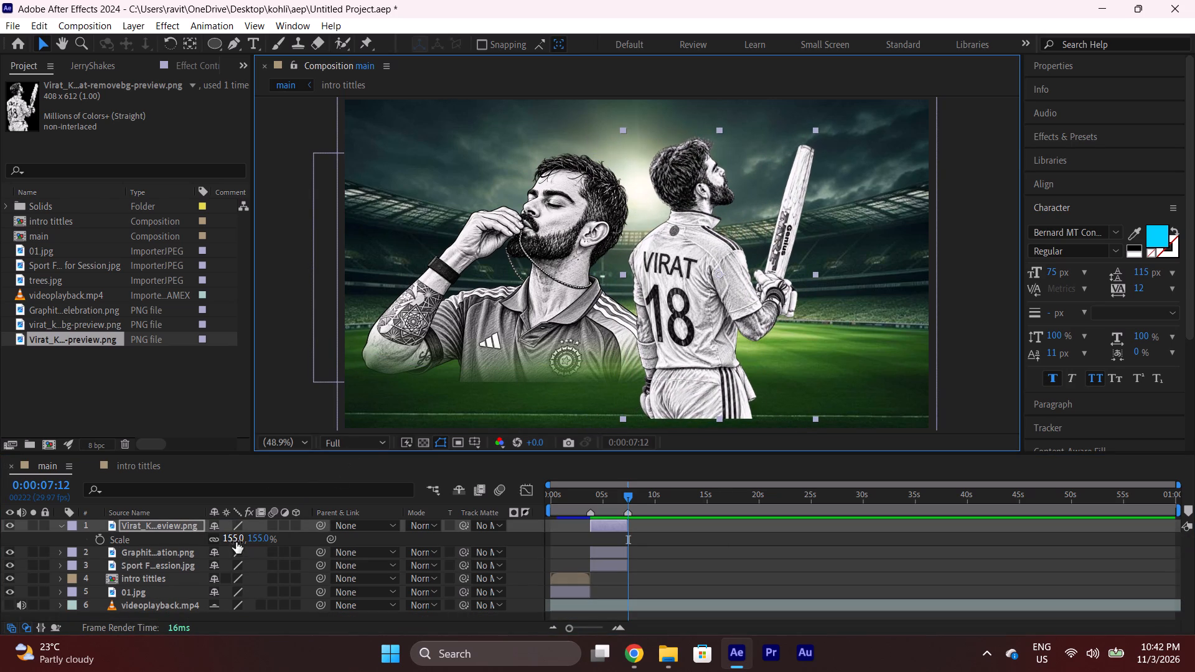
{"action": "left_click_drag", "start_coordinate": [236, 541], "coordinate": [261, 537]}
{"action": "left_click_drag", "start_coordinate": [710, 291], "coordinate": [708, 301]}
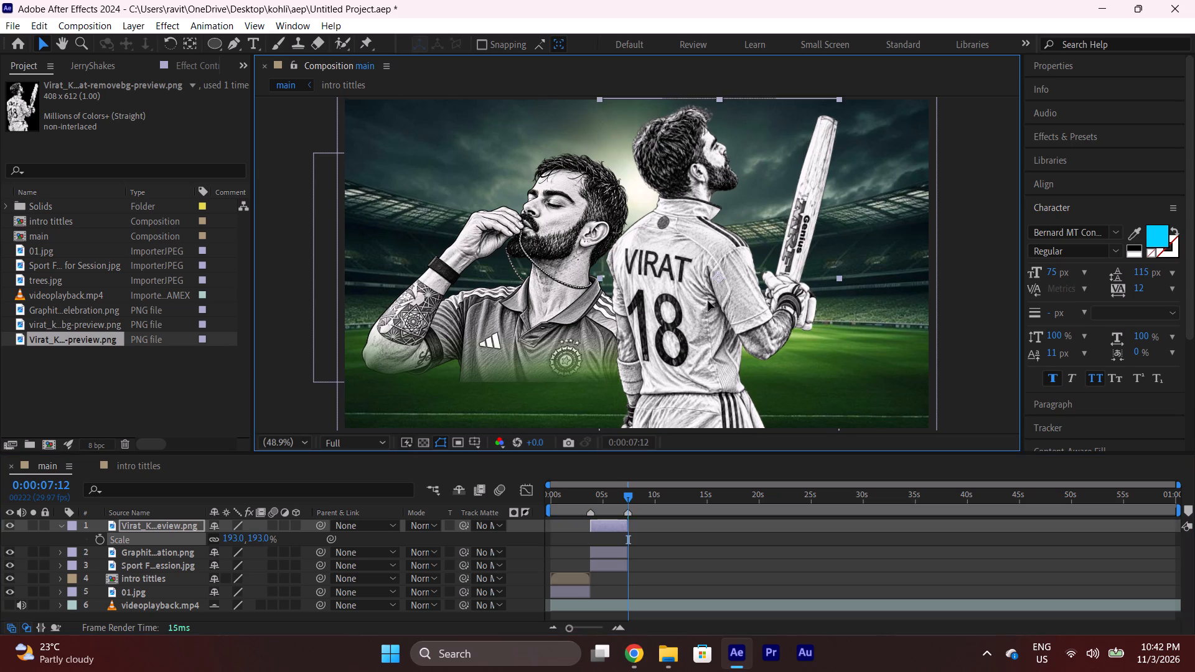
{"action": "left_click_drag", "start_coordinate": [708, 301], "coordinate": [706, 307]}
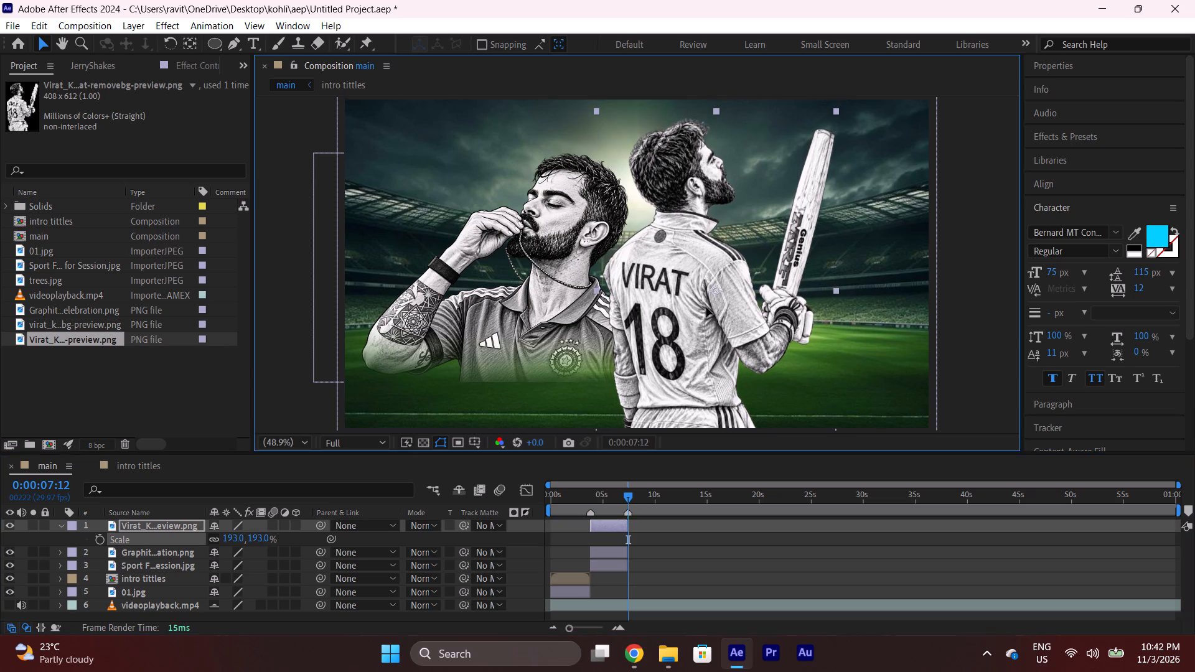
{"action": "left_click_drag", "start_coordinate": [706, 307], "coordinate": [703, 307]}
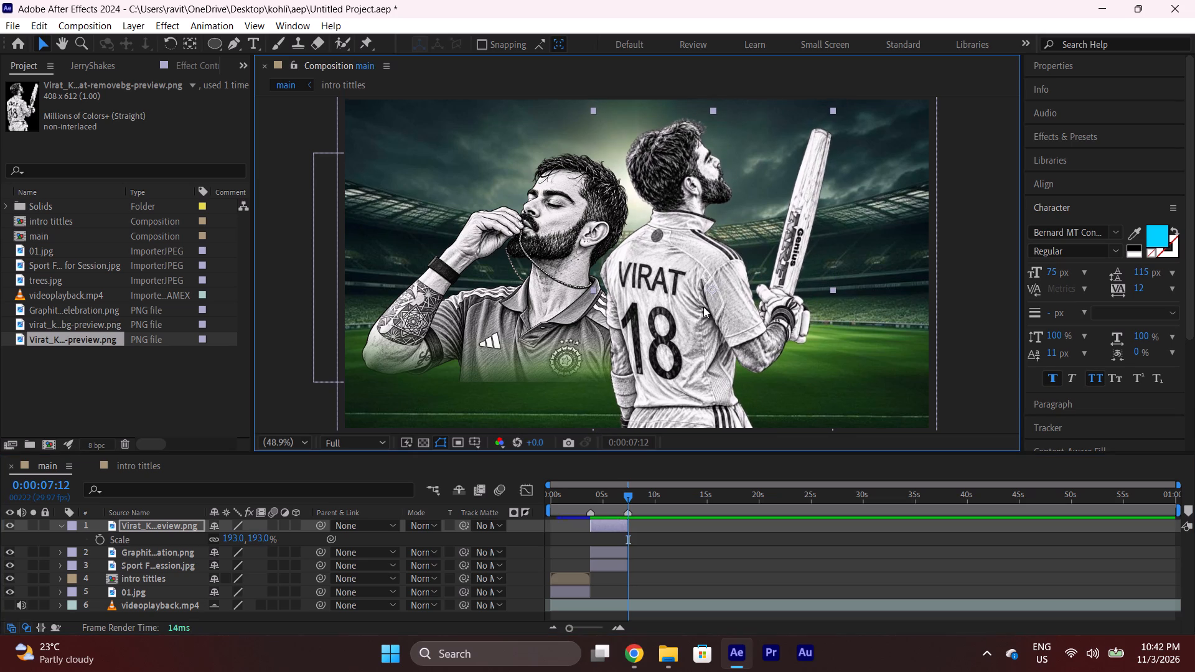
{"action": "key", "text": "s"}
Draw a closed Pen mask around the bat sketch's waist and legs, extending toward the frame's bottom edge.
{"action": "left_click", "coordinate": [237, 46]}
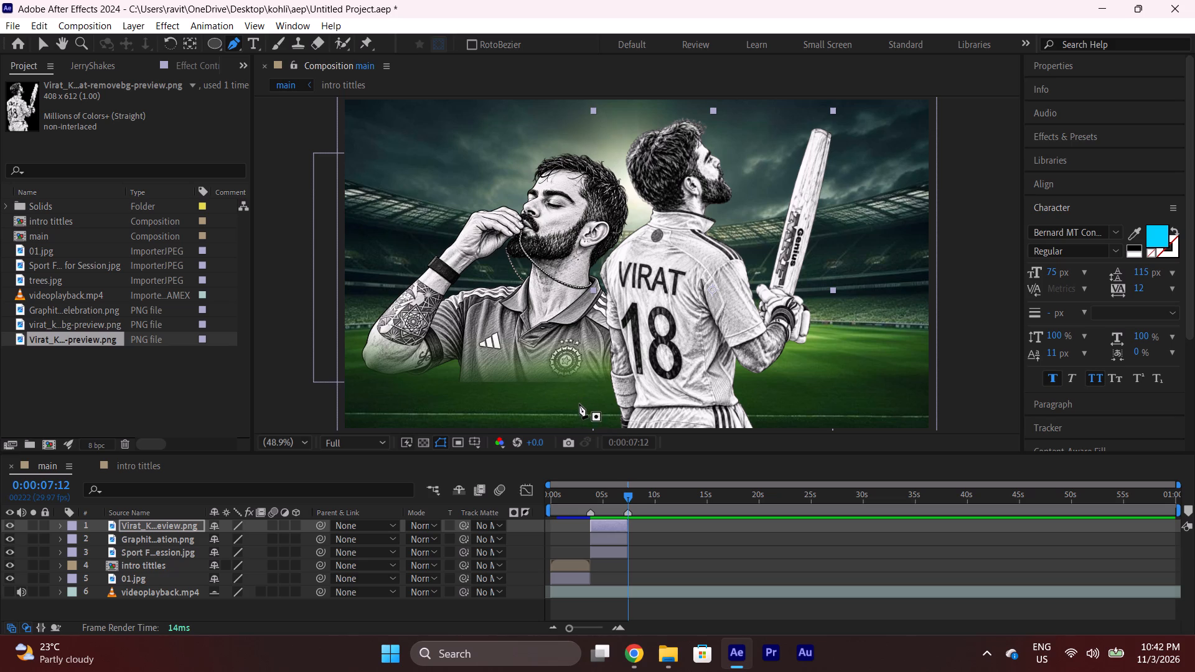
{"action": "left_click", "coordinate": [576, 382]}
{"action": "left_click", "coordinate": [650, 375]}
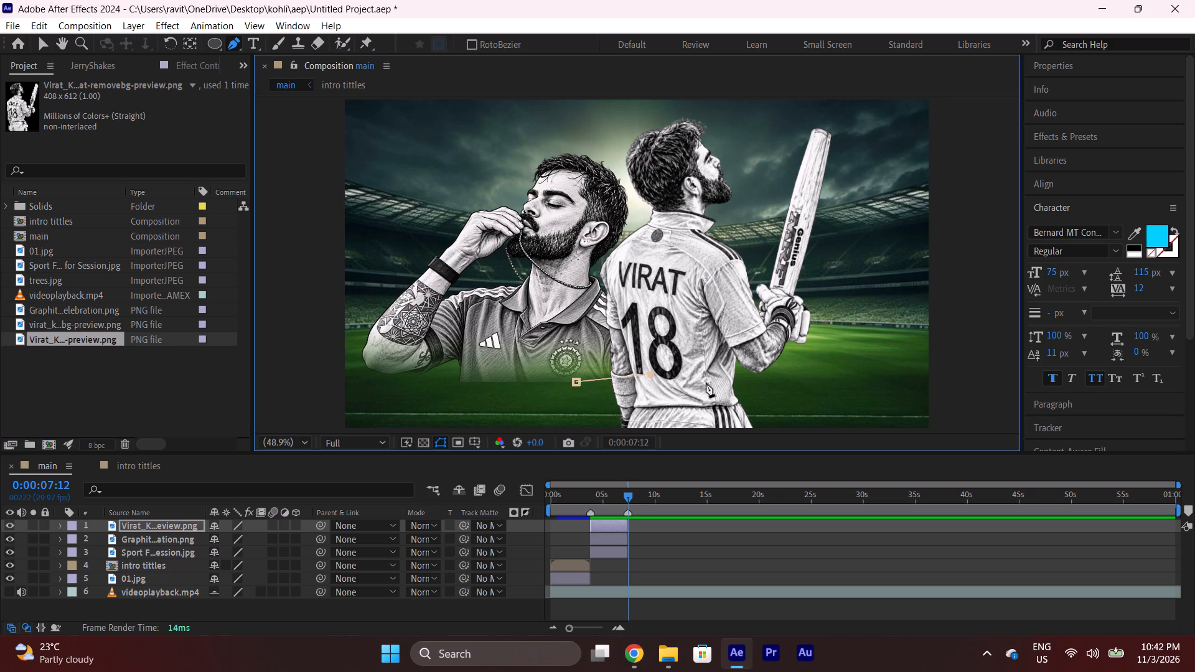
{"action": "left_click", "coordinate": [733, 387]}
{"action": "left_click", "coordinate": [774, 398]}
{"action": "left_click_drag", "start_coordinate": [794, 427], "coordinate": [794, 433]}
{"action": "left_click_drag", "start_coordinate": [775, 455], "coordinate": [767, 456]}
{"action": "left_click_drag", "start_coordinate": [681, 461], "coordinate": [669, 461]}
{"action": "left_click", "coordinate": [567, 421]}
{"action": "left_click", "coordinate": [576, 385]}
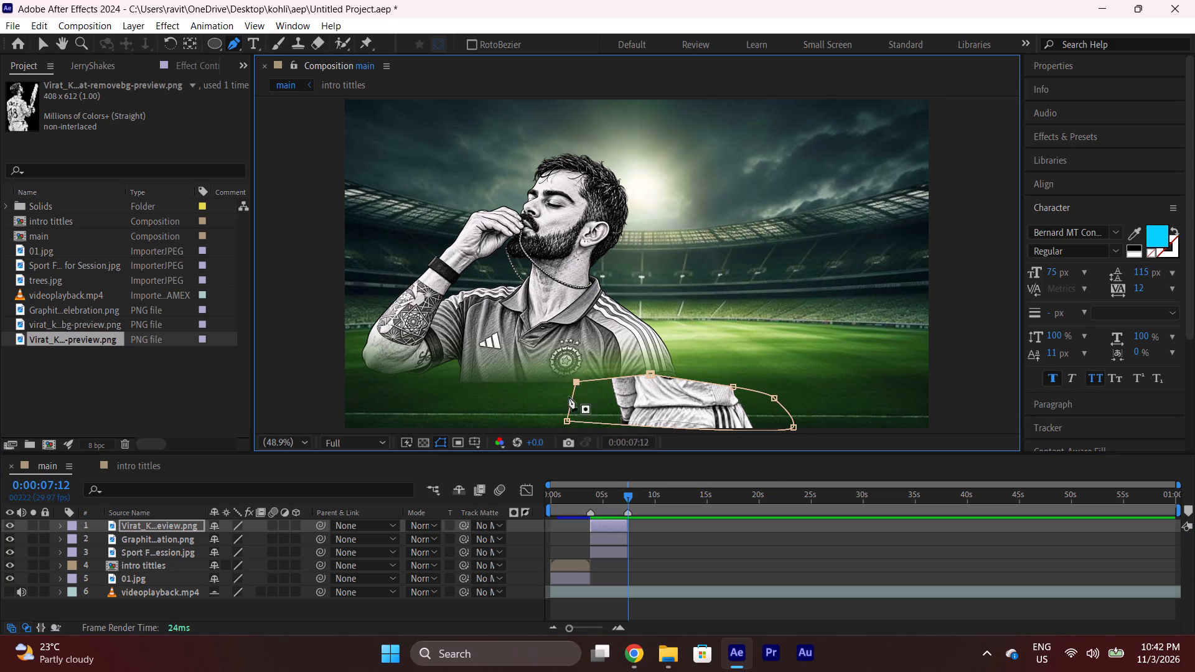
Invert the bat sketch's mask and set its feather to 32 pixels.
{"action": "left_click", "coordinate": [63, 524]}
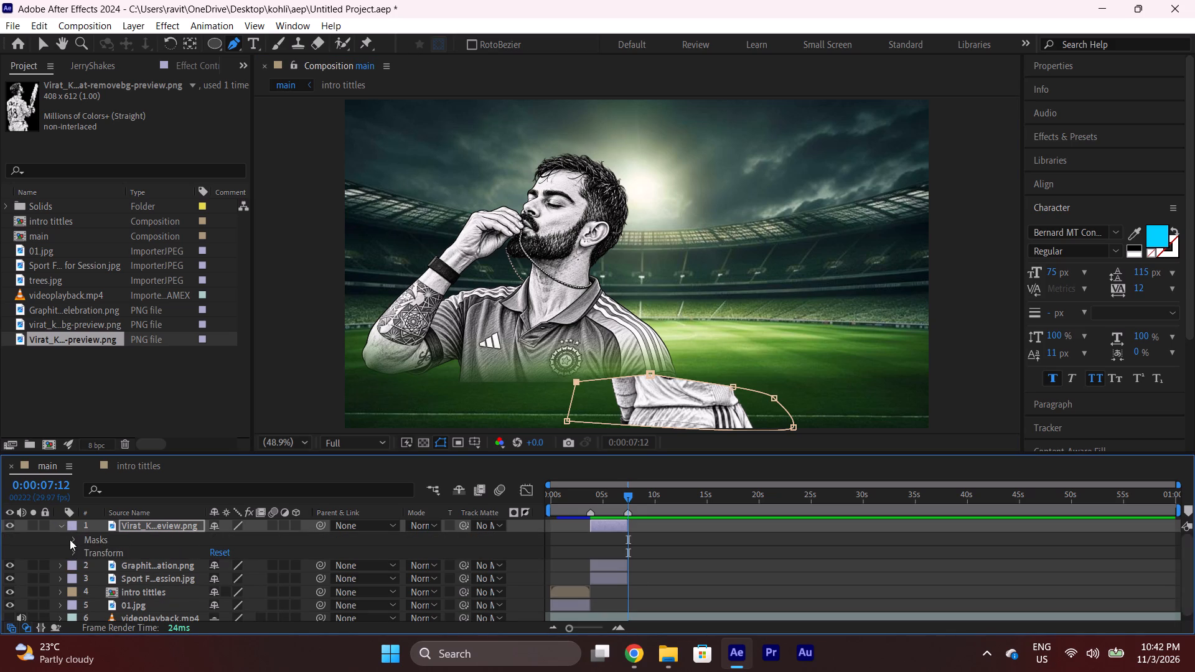
{"action": "left_click", "coordinate": [77, 540]}
{"action": "left_click", "coordinate": [266, 556]}
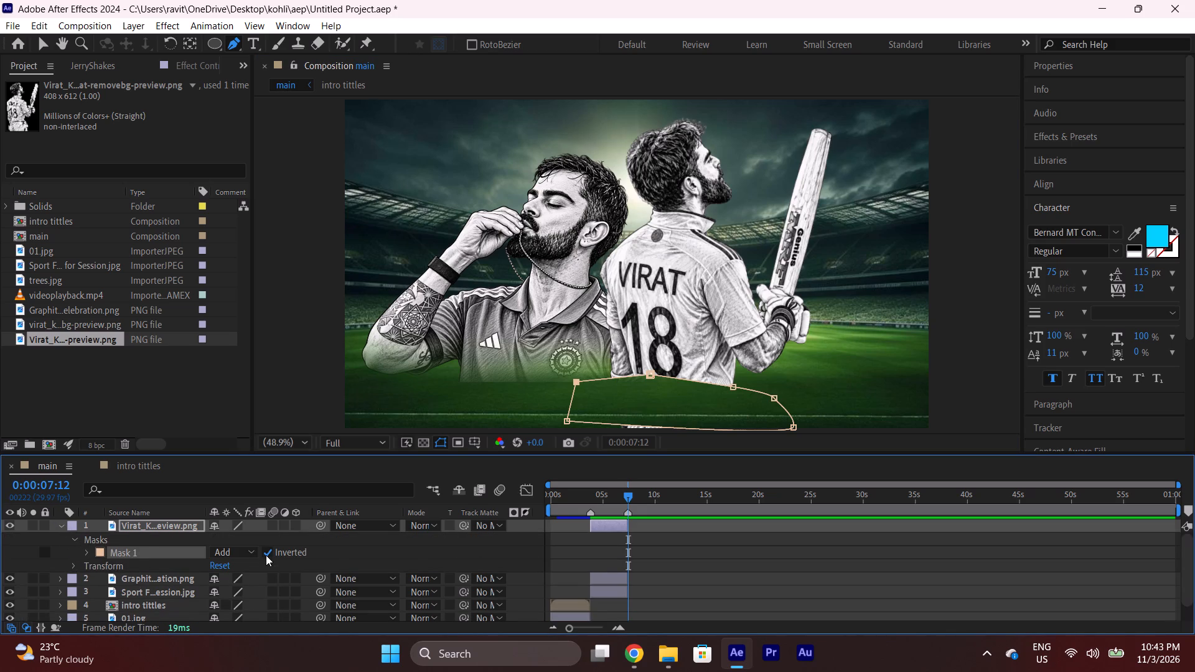
{"action": "left_click", "coordinate": [83, 546]}
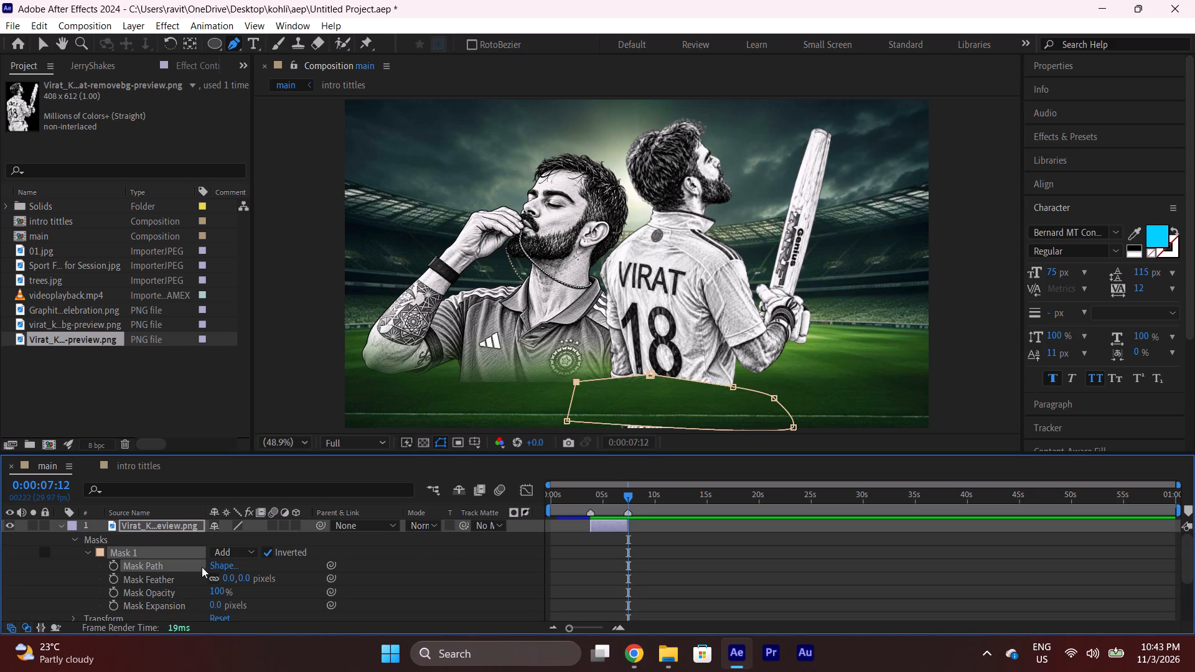
{"action": "left_click_drag", "start_coordinate": [232, 582], "coordinate": [249, 582]}
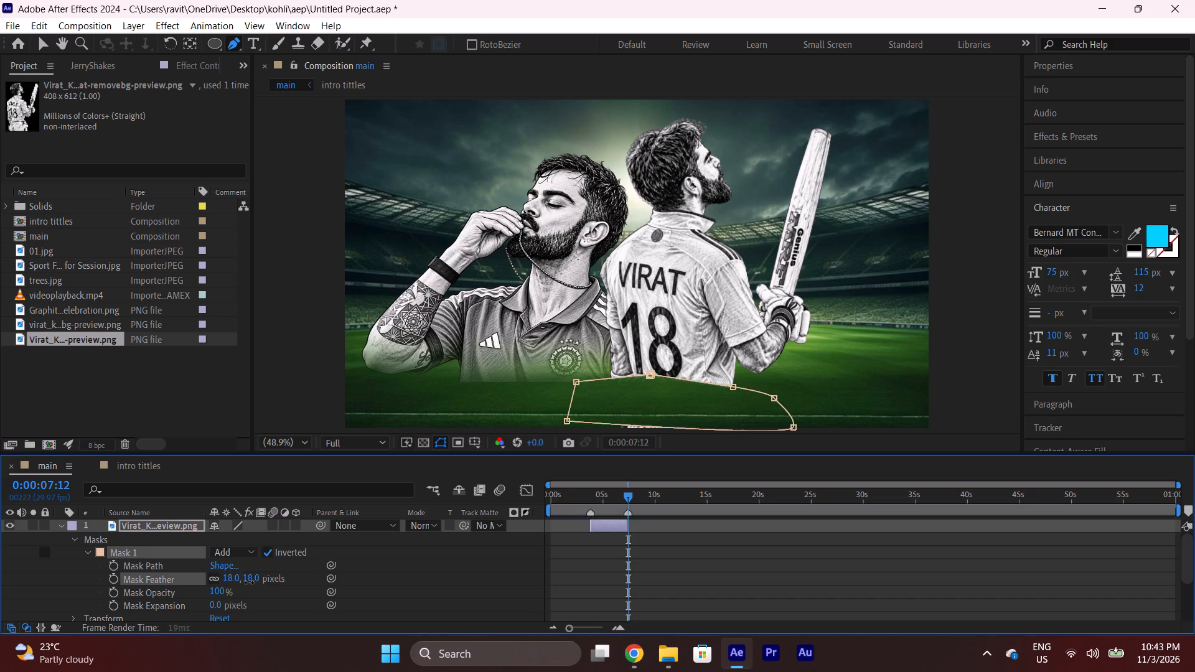
{"action": "left_click_drag", "start_coordinate": [249, 582], "coordinate": [258, 584]}
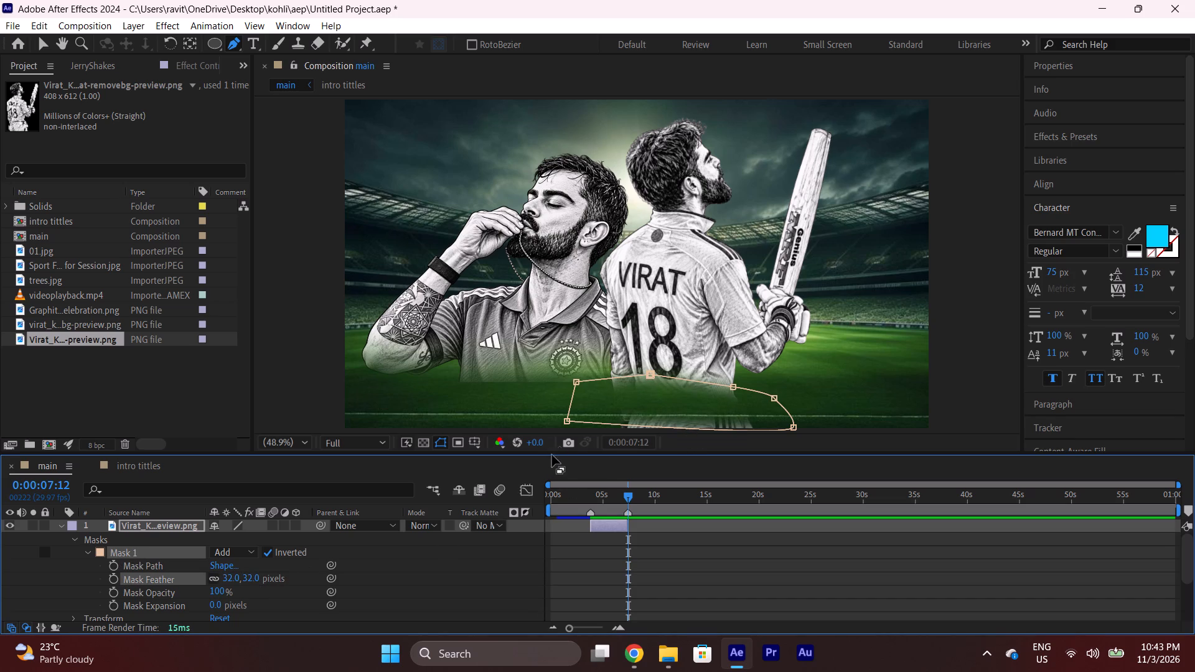
Reshape the bat sketch's mask, pulling its lower corners below the frame and lowering its upper edge at the waist.
{"action": "left_click_drag", "start_coordinate": [570, 421], "coordinate": [574, 462]}
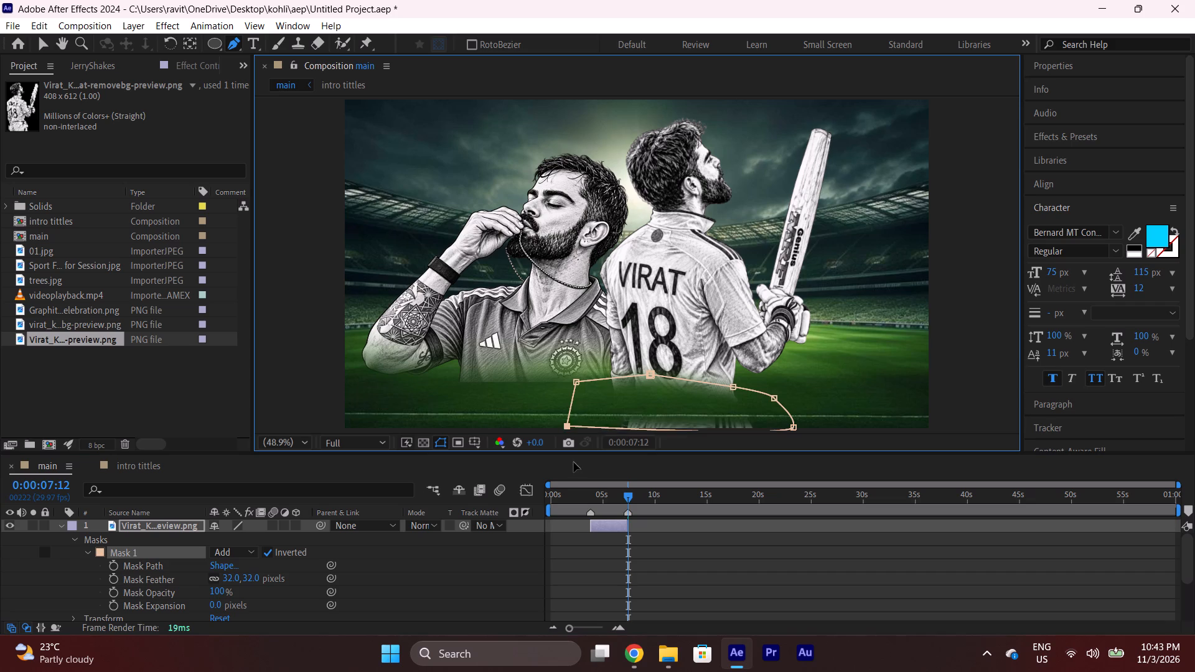
{"action": "left_click_drag", "start_coordinate": [574, 462], "coordinate": [585, 498]}
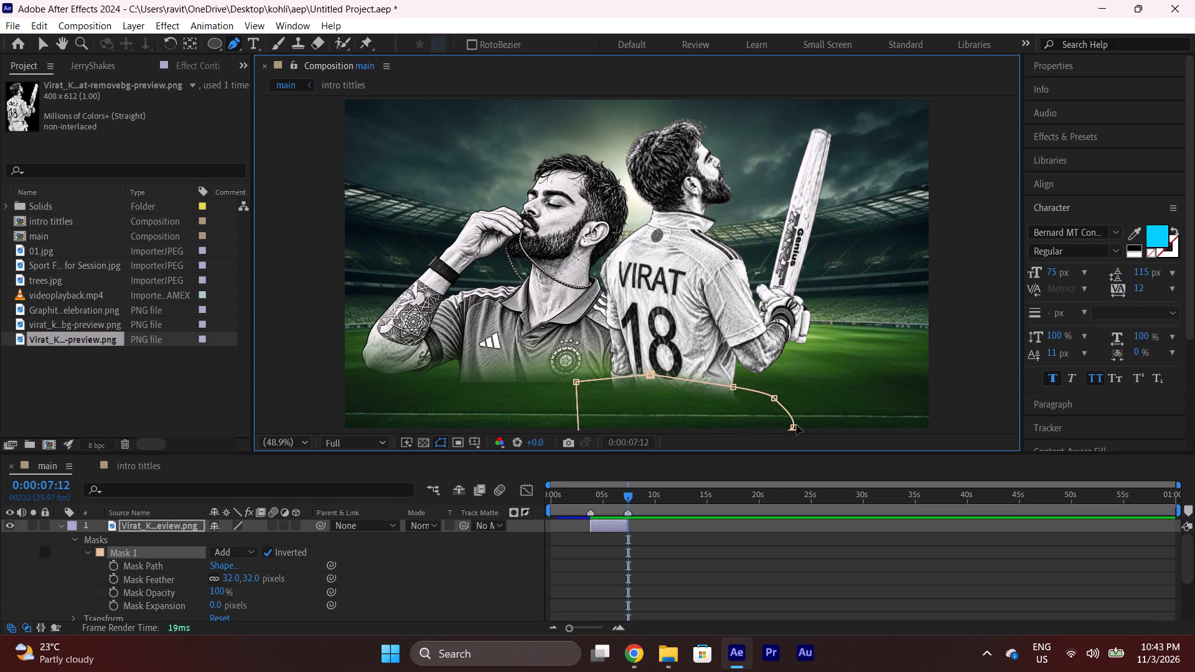
{"action": "left_click_drag", "start_coordinate": [796, 428], "coordinate": [828, 455]}
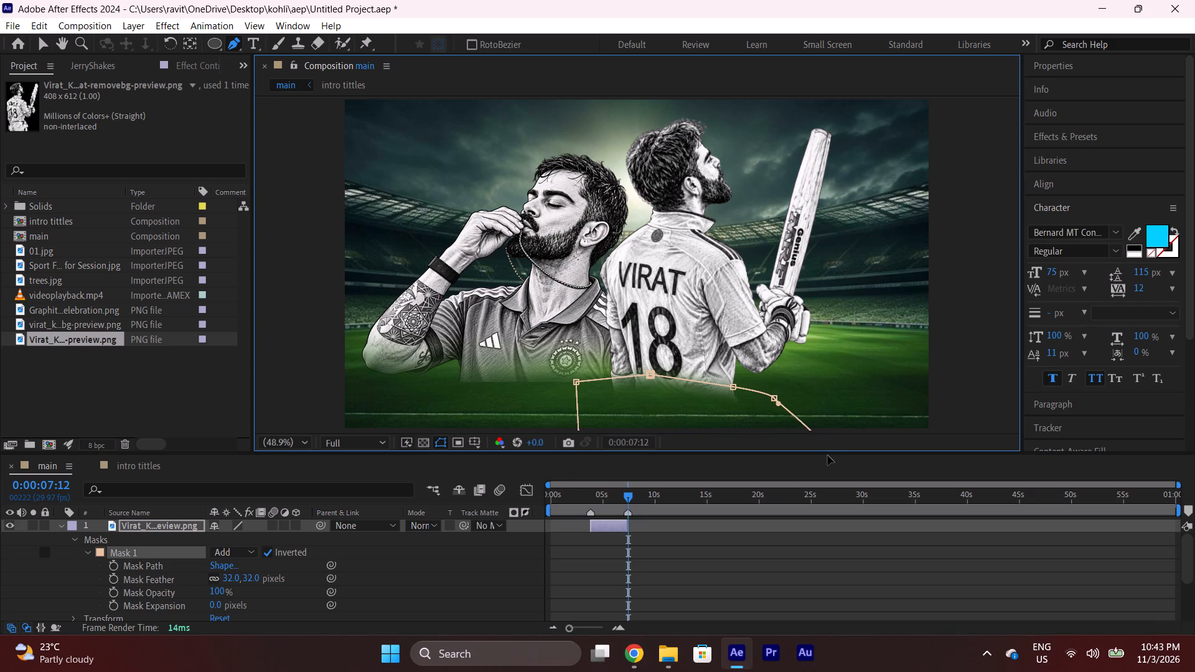
{"action": "left_click_drag", "start_coordinate": [828, 455], "coordinate": [828, 457]}
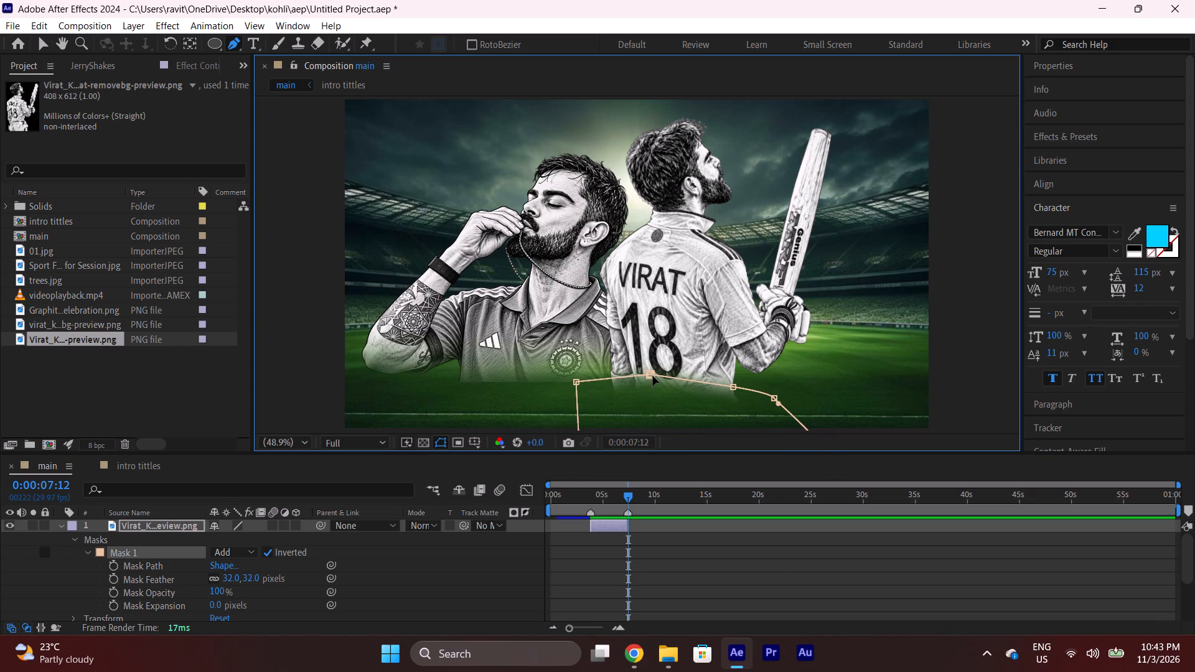
{"action": "left_click_drag", "start_coordinate": [653, 374], "coordinate": [655, 391]}
{"action": "left_click", "coordinate": [734, 386]}
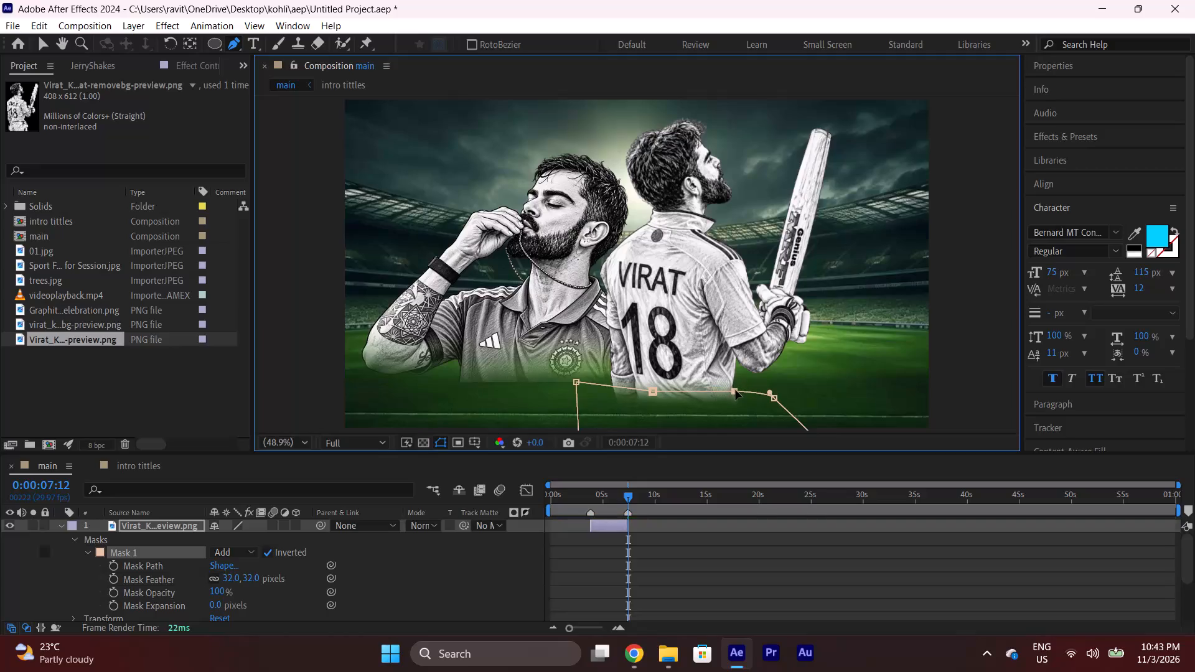
{"action": "left_click_drag", "start_coordinate": [579, 382], "coordinate": [583, 382]}
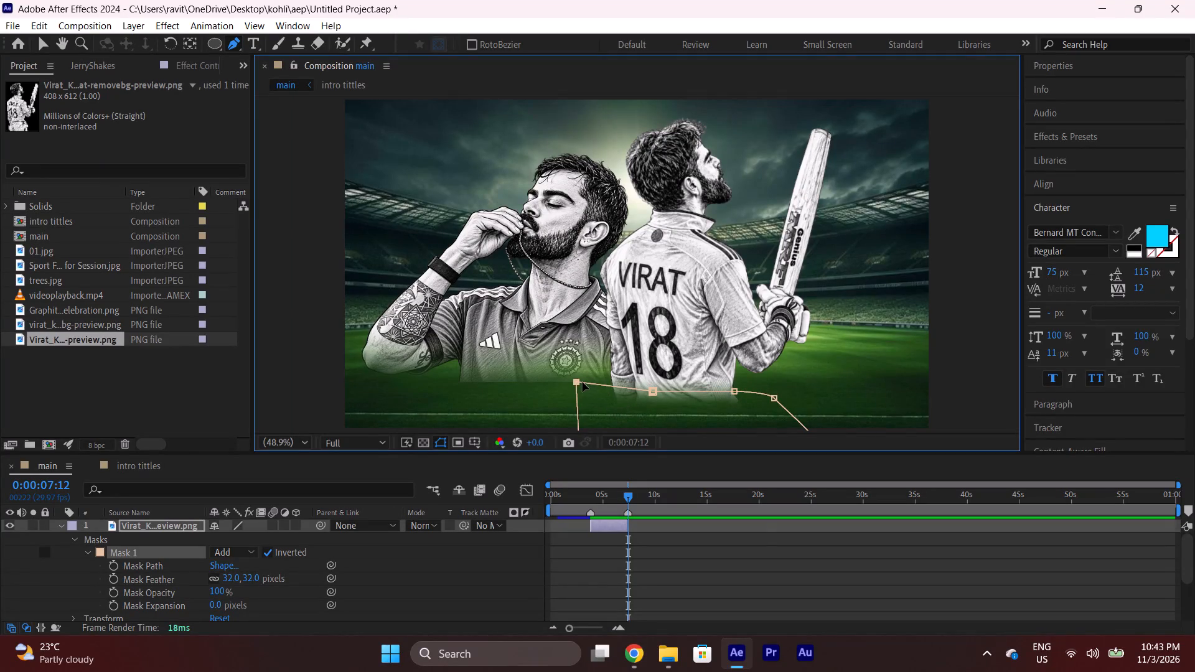
{"action": "left_click_drag", "start_coordinate": [583, 382], "coordinate": [591, 384]}
{"action": "left_click", "coordinate": [64, 528]}
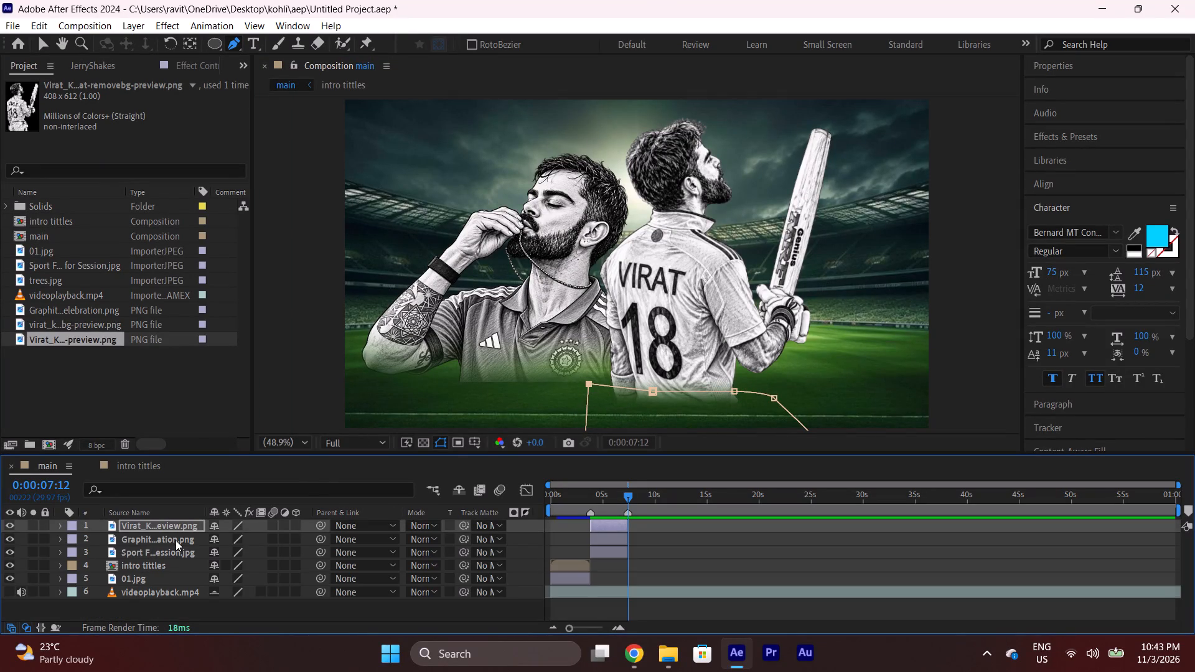
Set the graphite portrait's mask feather to 51 pixels.
{"action": "left_click", "coordinate": [176, 540]}
{"action": "key", "text": "m"}
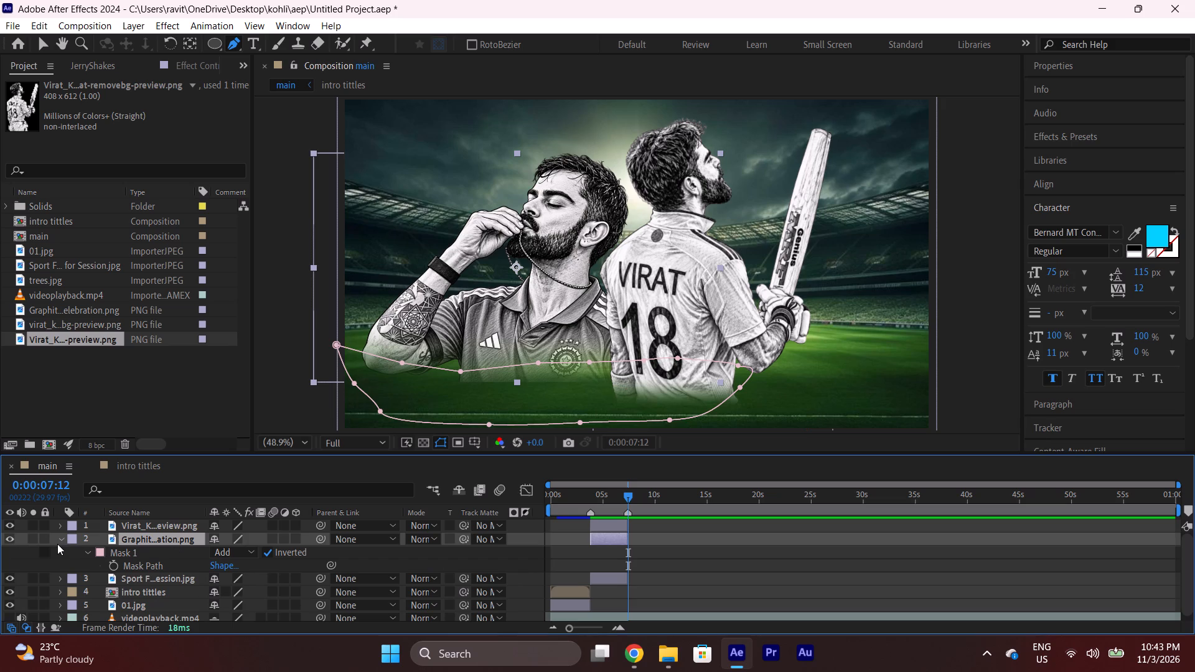
{"action": "double_click", "coordinate": [83, 553]}
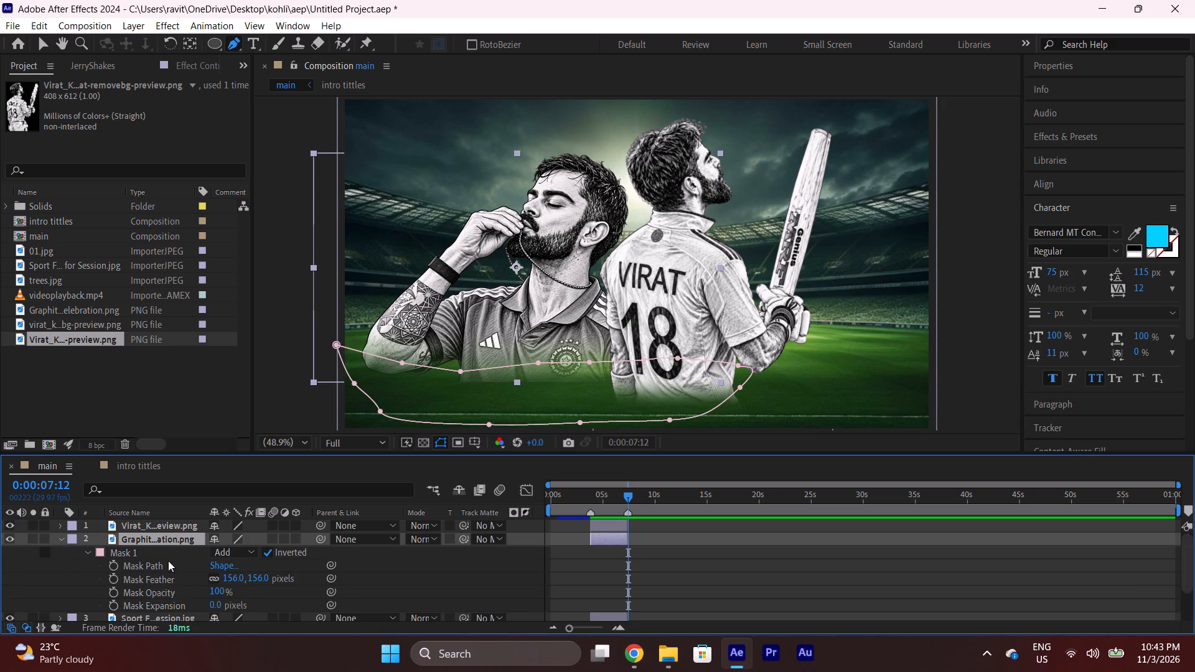
{"action": "left_click_drag", "start_coordinate": [230, 581], "coordinate": [211, 581]}
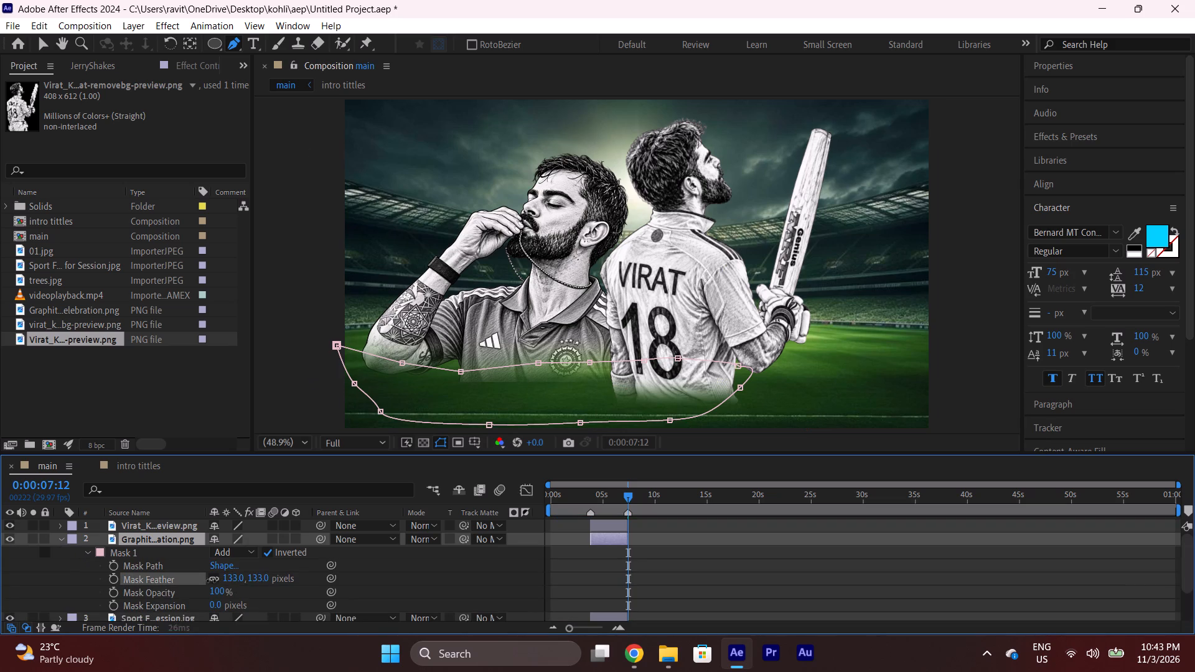
{"action": "left_click_drag", "start_coordinate": [211, 581], "coordinate": [151, 582]}
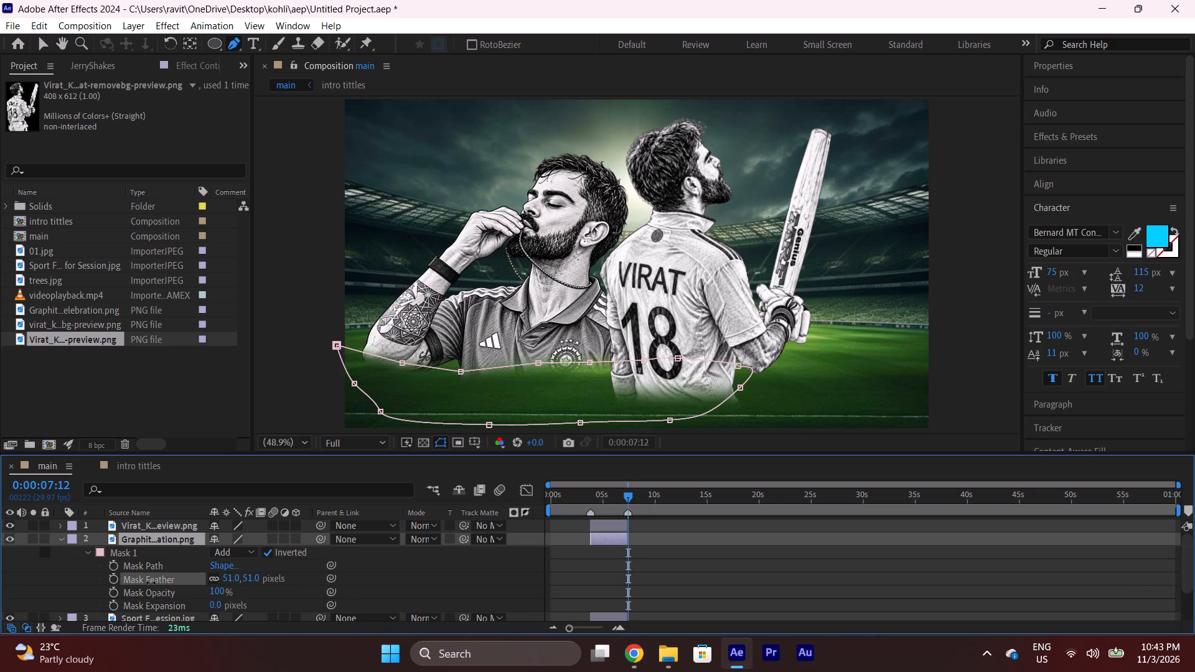
{"action": "left_click_drag", "start_coordinate": [151, 582], "coordinate": [150, 582]}
{"action": "key", "text": "m"}
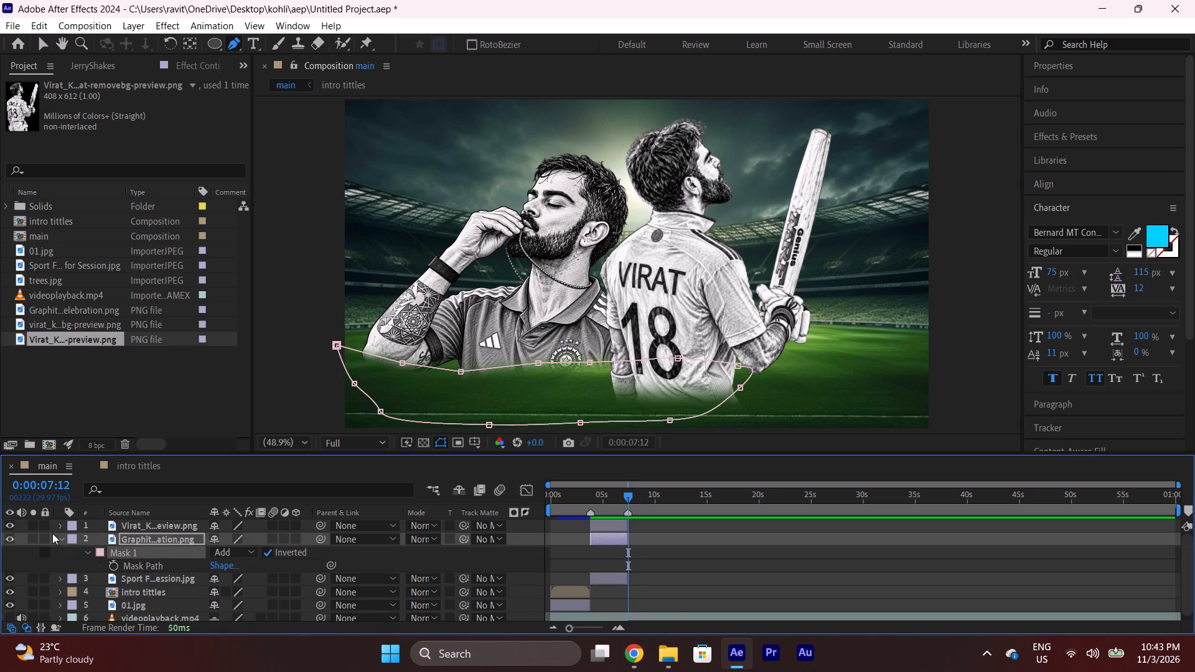
{"action": "left_click", "coordinate": [53, 534]}
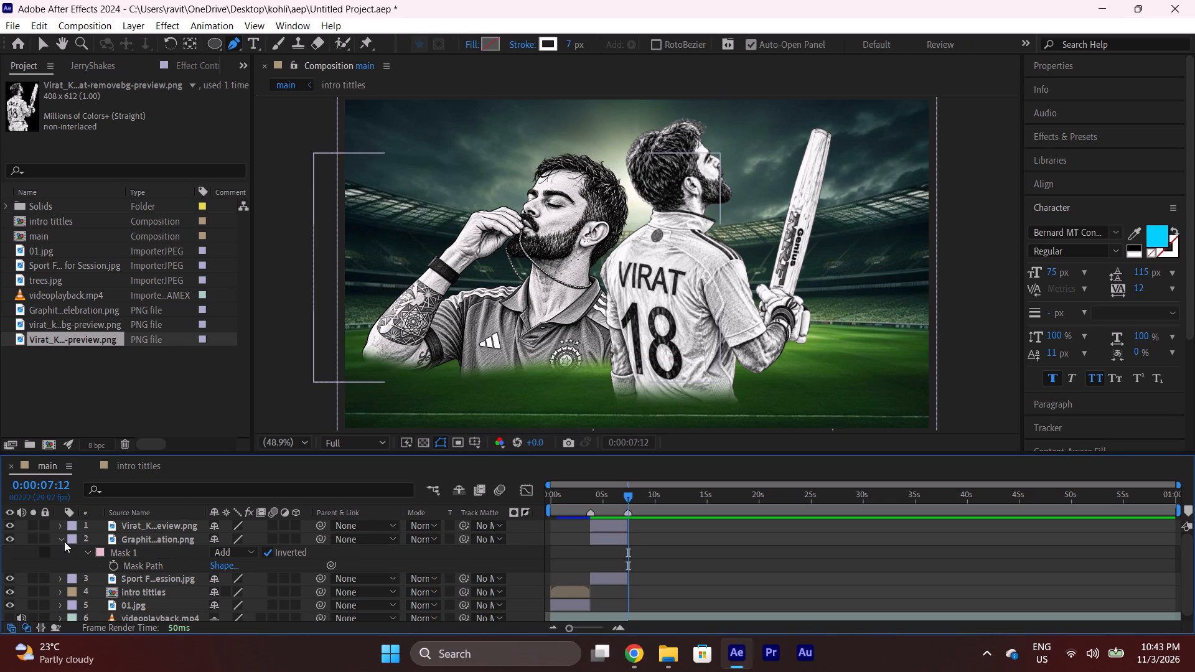
Move the graphite portrait and the bat sketch together toward the right side of the stadium frame.
{"action": "left_click", "coordinate": [60, 540]}
{"action": "left_click", "coordinate": [165, 536]}
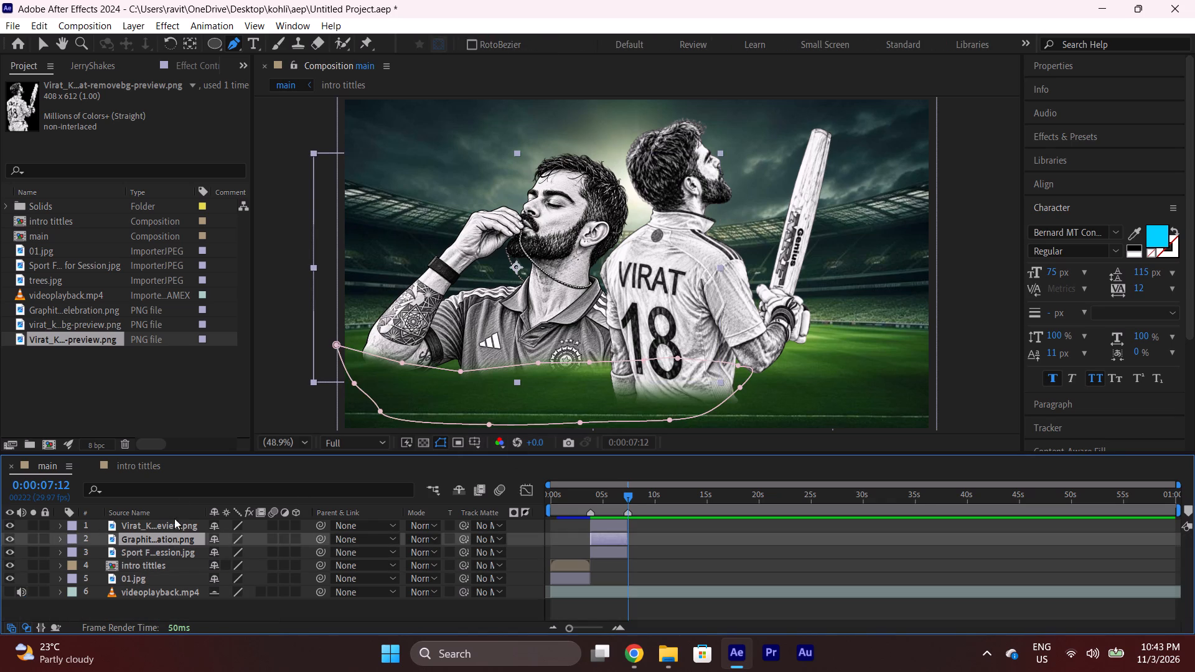
{"action": "left_click", "coordinate": [181, 525], "text": "ctrl"}
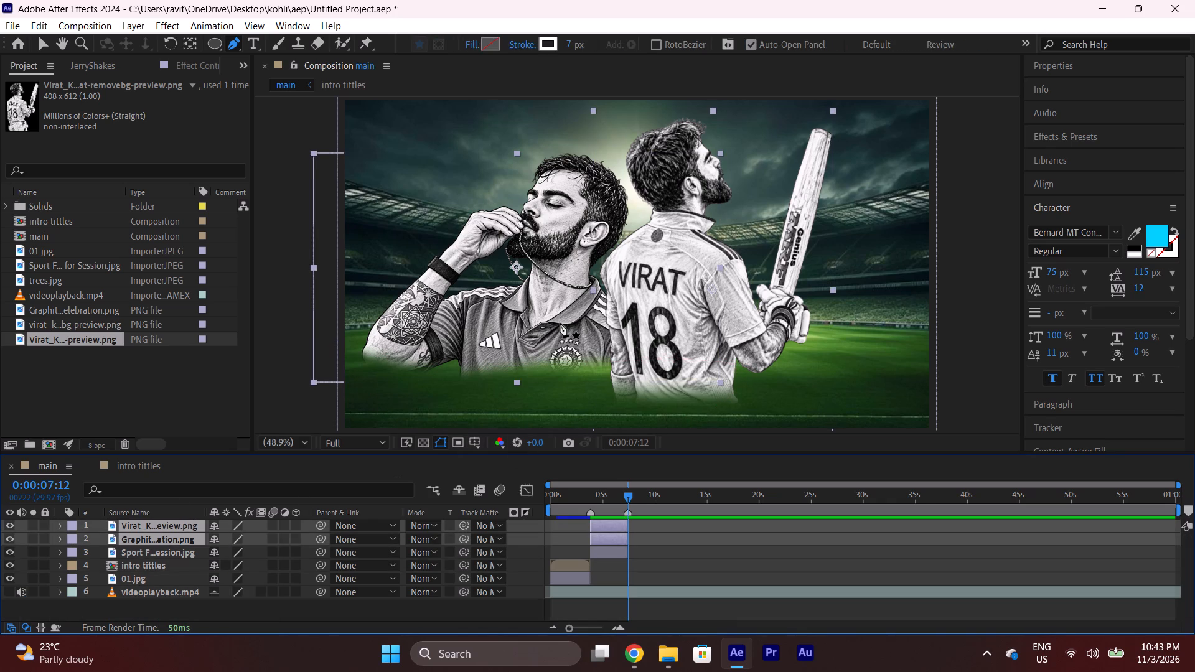
{"action": "key", "text": "v"}
{"action": "left_click_drag", "start_coordinate": [561, 319], "coordinate": [572, 318]}
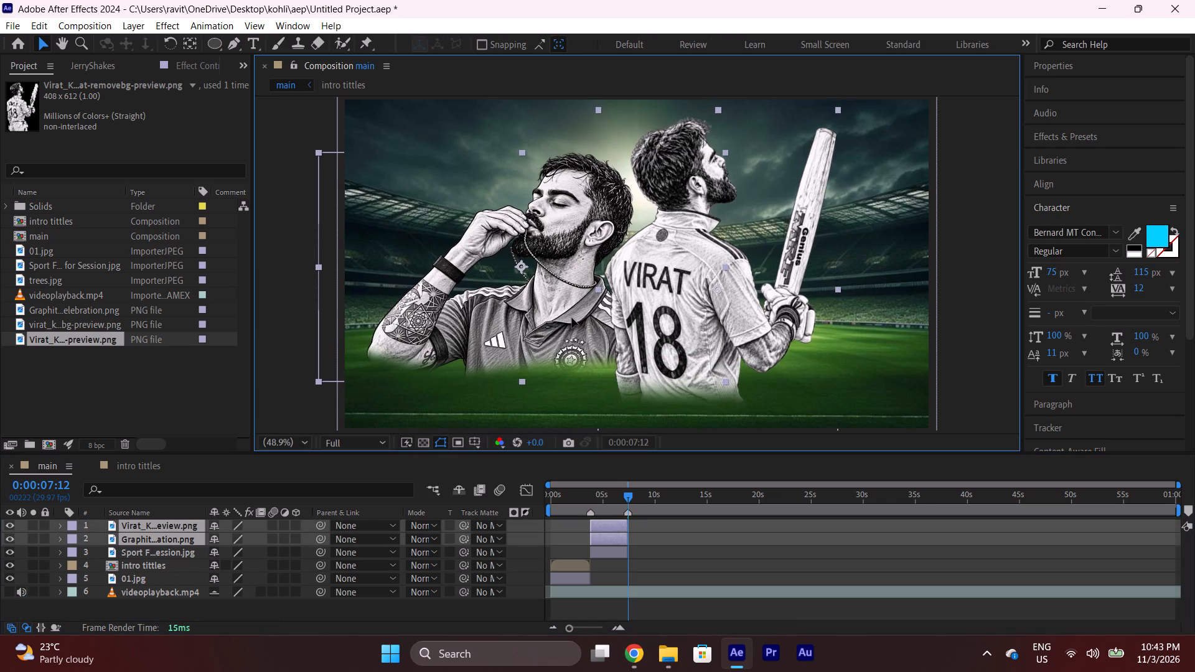
{"action": "left_click_drag", "start_coordinate": [572, 318], "coordinate": [602, 324]}
{"action": "key", "text": "v"}
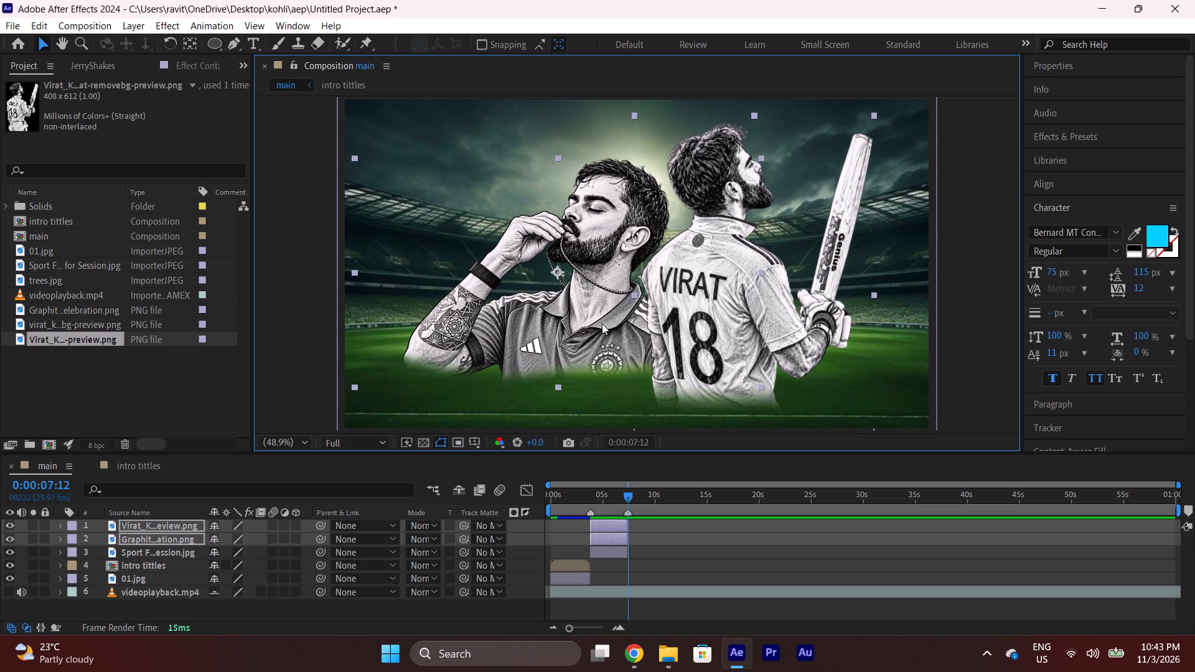
Add the blue-jersey cutout virat_kohli-removebg-preview.png to the main composition as the top layer.
{"action": "left_click", "coordinate": [167, 607]}
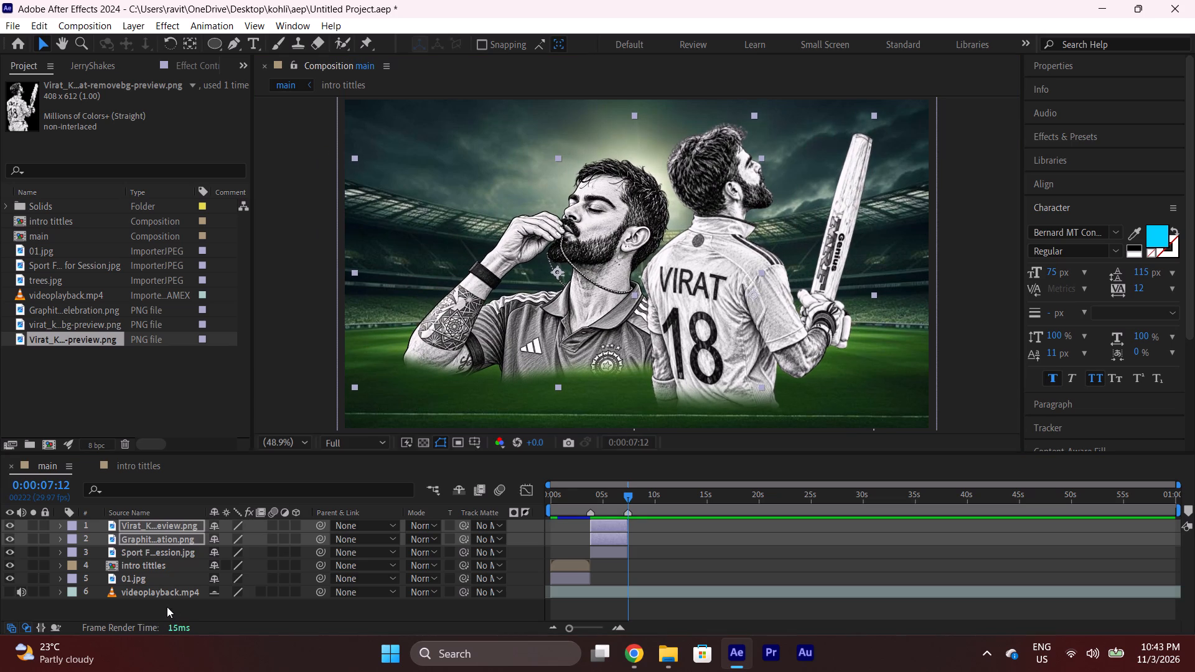
{"action": "left_click_drag", "start_coordinate": [95, 324], "coordinate": [154, 528]}
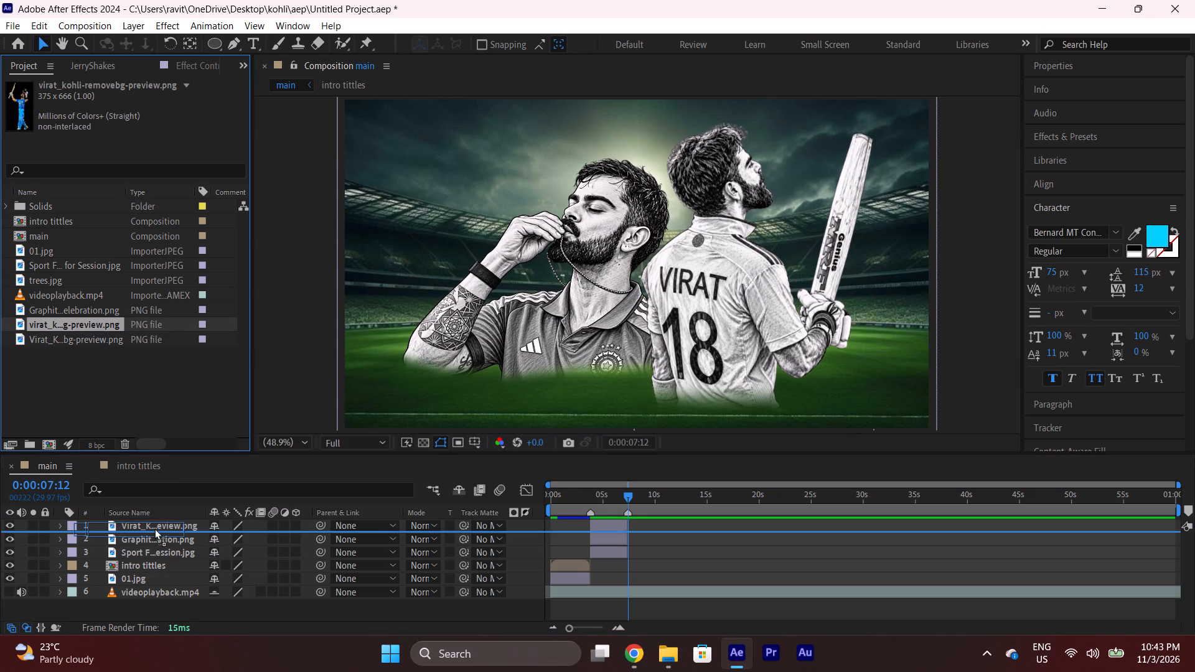
{"action": "left_click_drag", "start_coordinate": [154, 528], "coordinate": [156, 521]}
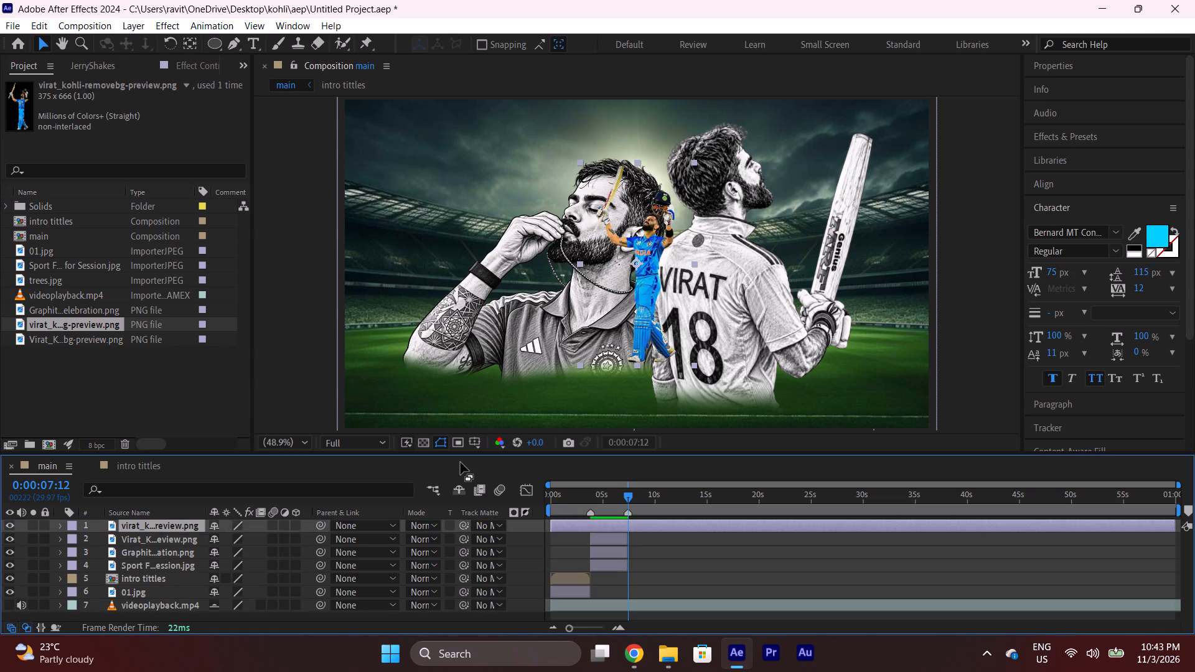
Scale the blue-jersey cutout to 143% and lower it so the feet stand near the frame's bottom edge.
{"action": "key", "text": "s"}
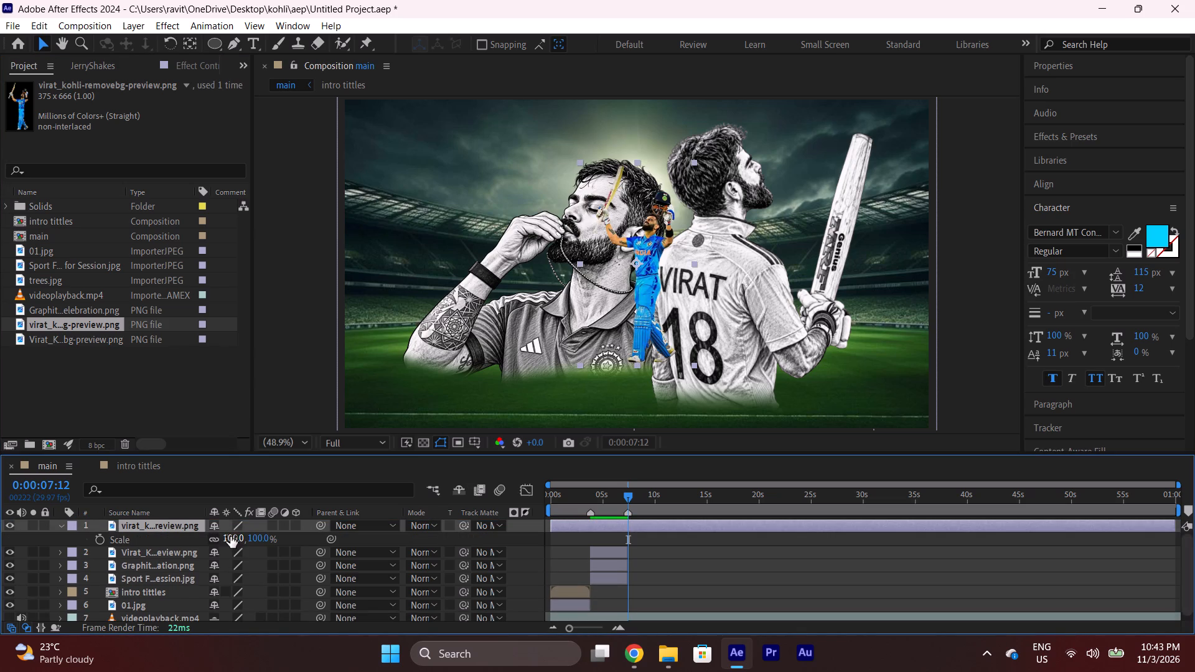
{"action": "left_click_drag", "start_coordinate": [230, 536], "coordinate": [262, 534]}
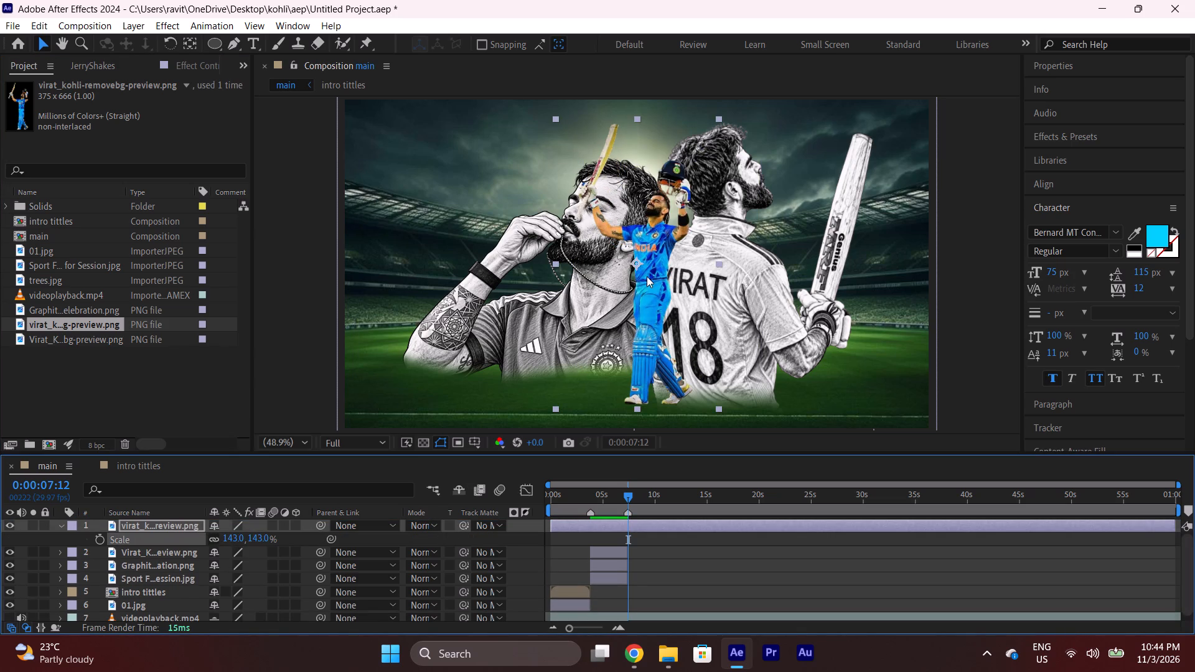
{"action": "left_click_drag", "start_coordinate": [647, 276], "coordinate": [635, 300]}
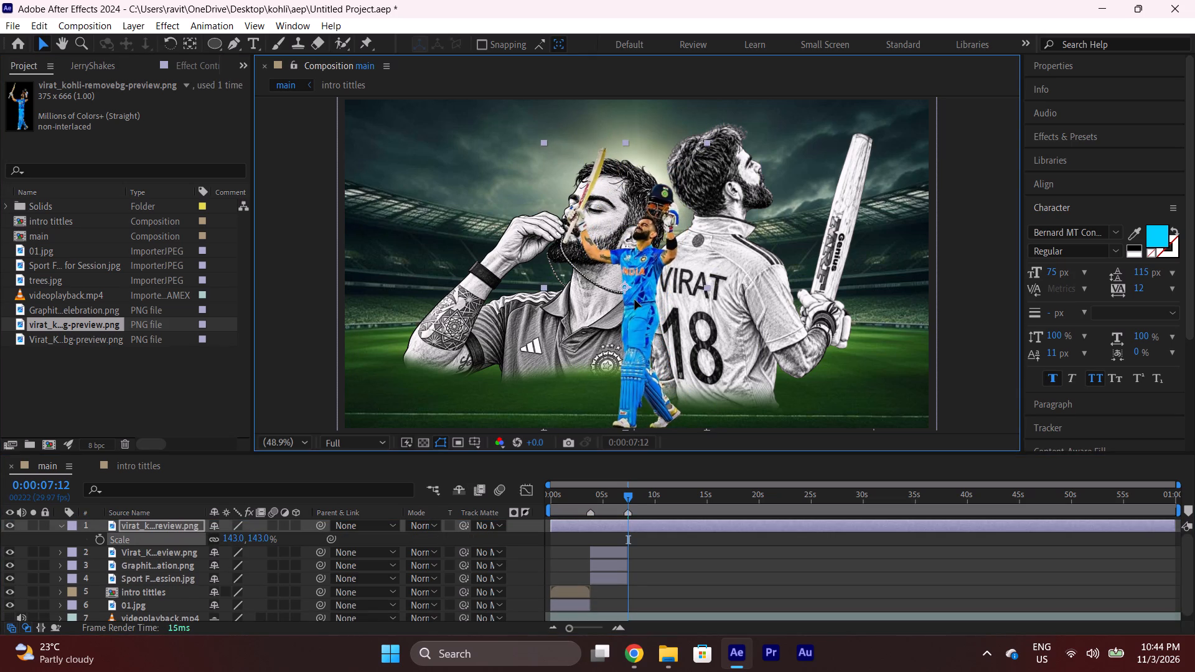
{"action": "left_click_drag", "start_coordinate": [635, 300], "coordinate": [634, 299]}
{"action": "key", "text": "s"}
Apply a Fill effect to the blue-jersey cutout with the color black (000000).
{"action": "key", "text": "ctrl+space"}
{"action": "key", "text": "f"}
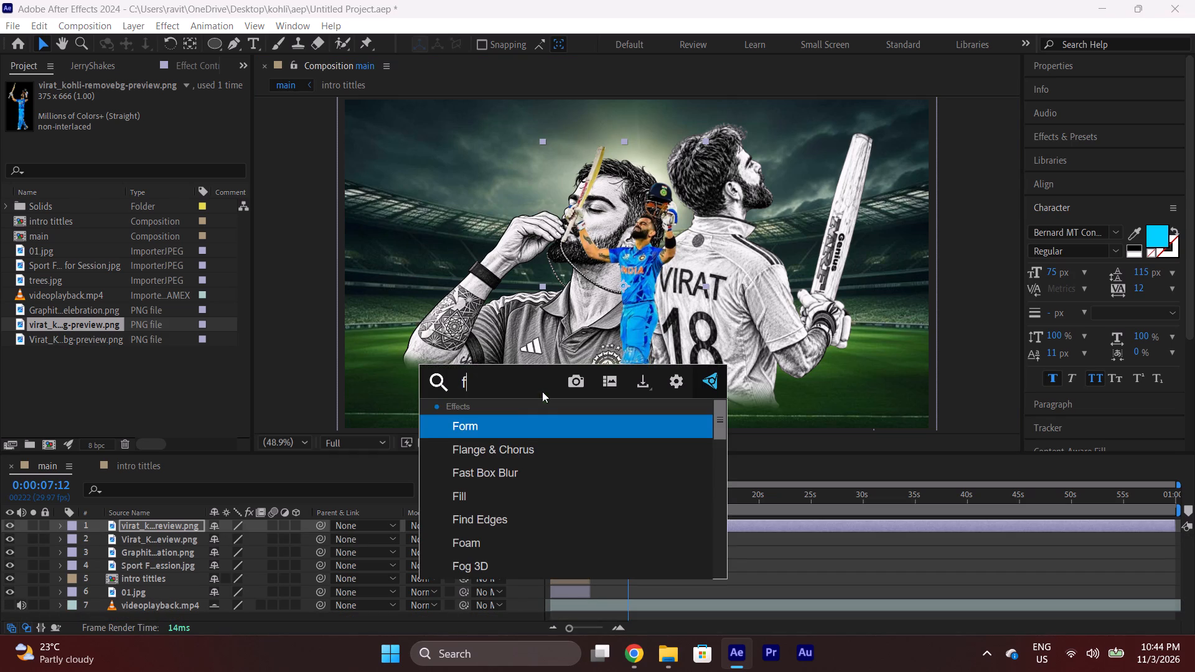
{"action": "left_click", "coordinate": [466, 492]}
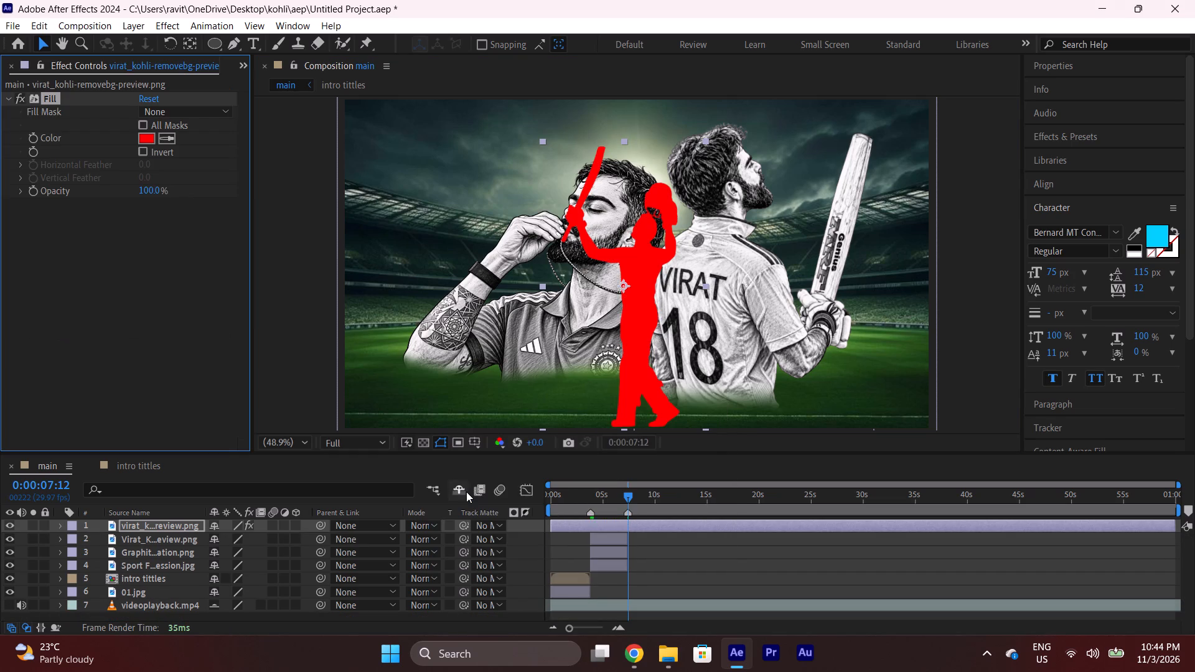
{"action": "left_click", "coordinate": [147, 138]}
{"action": "left_click_drag", "start_coordinate": [923, 225], "coordinate": [756, 393]}
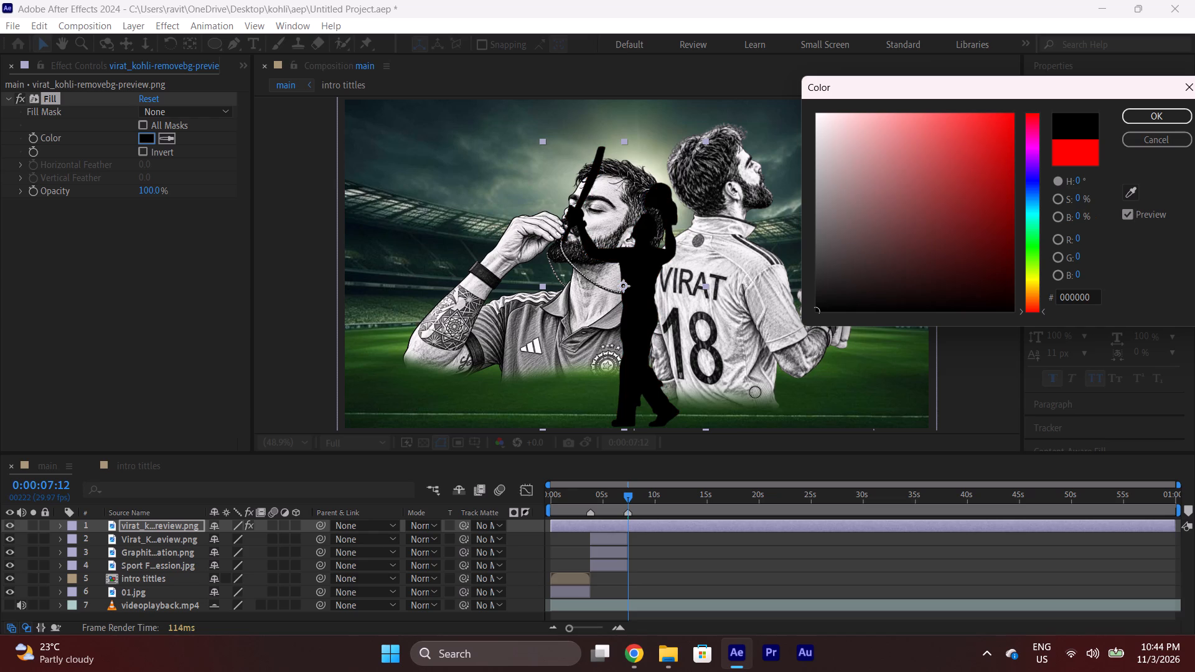
{"action": "left_click_drag", "start_coordinate": [756, 393], "coordinate": [754, 393]}
{"action": "left_click", "coordinate": [1159, 114]}
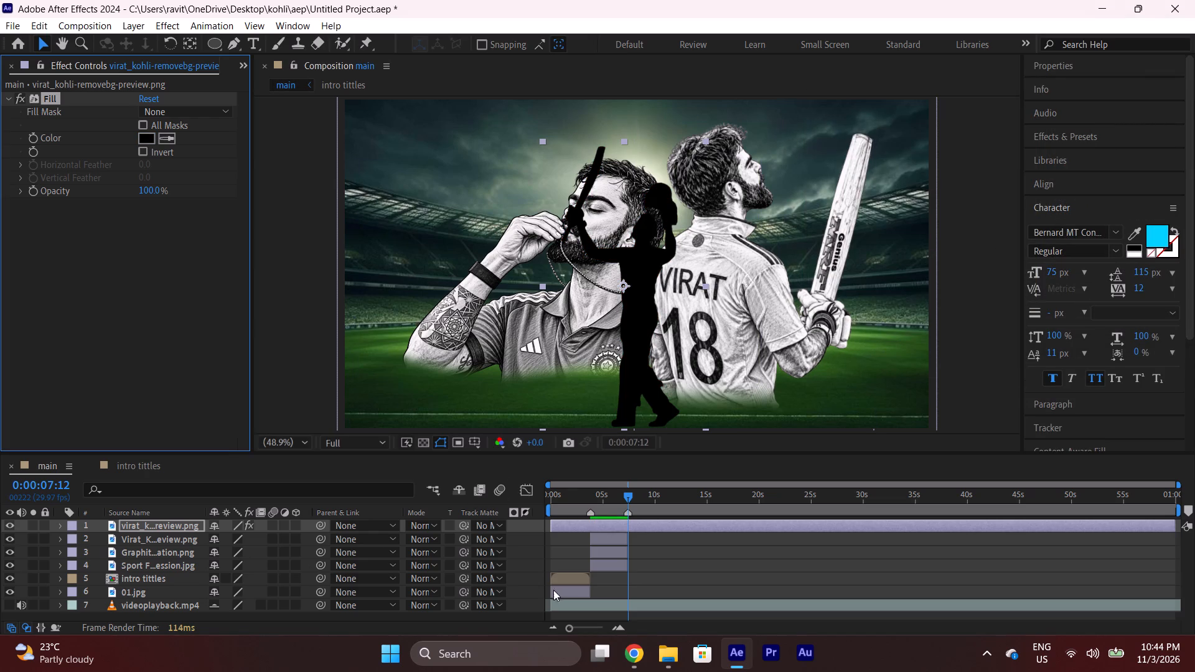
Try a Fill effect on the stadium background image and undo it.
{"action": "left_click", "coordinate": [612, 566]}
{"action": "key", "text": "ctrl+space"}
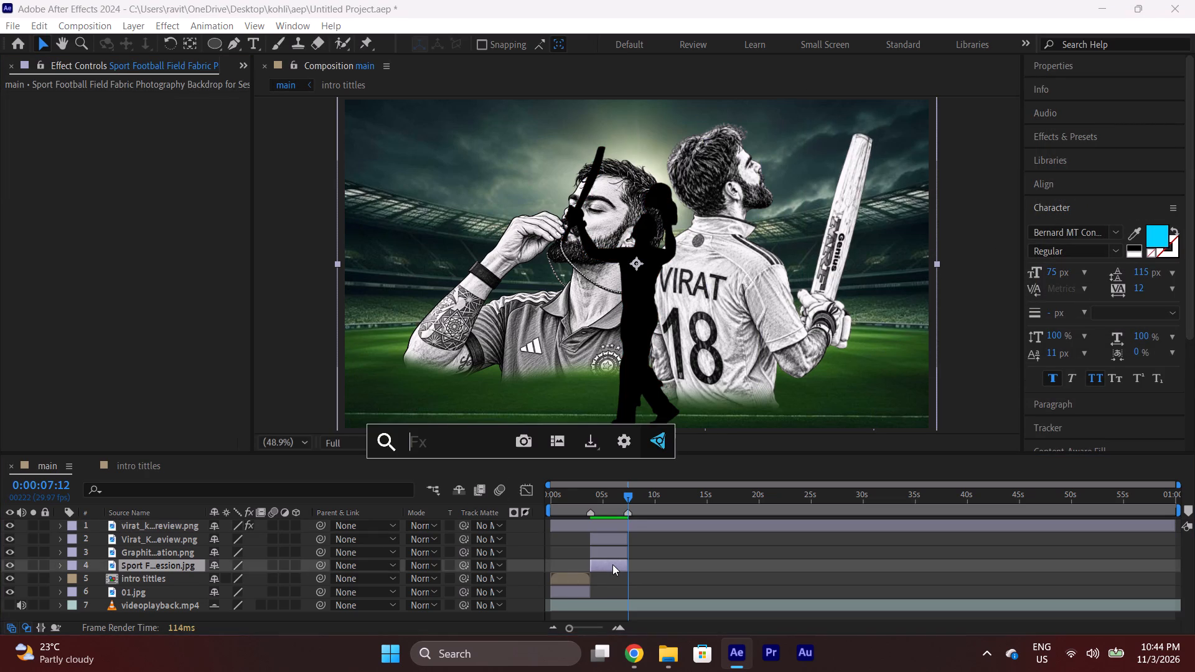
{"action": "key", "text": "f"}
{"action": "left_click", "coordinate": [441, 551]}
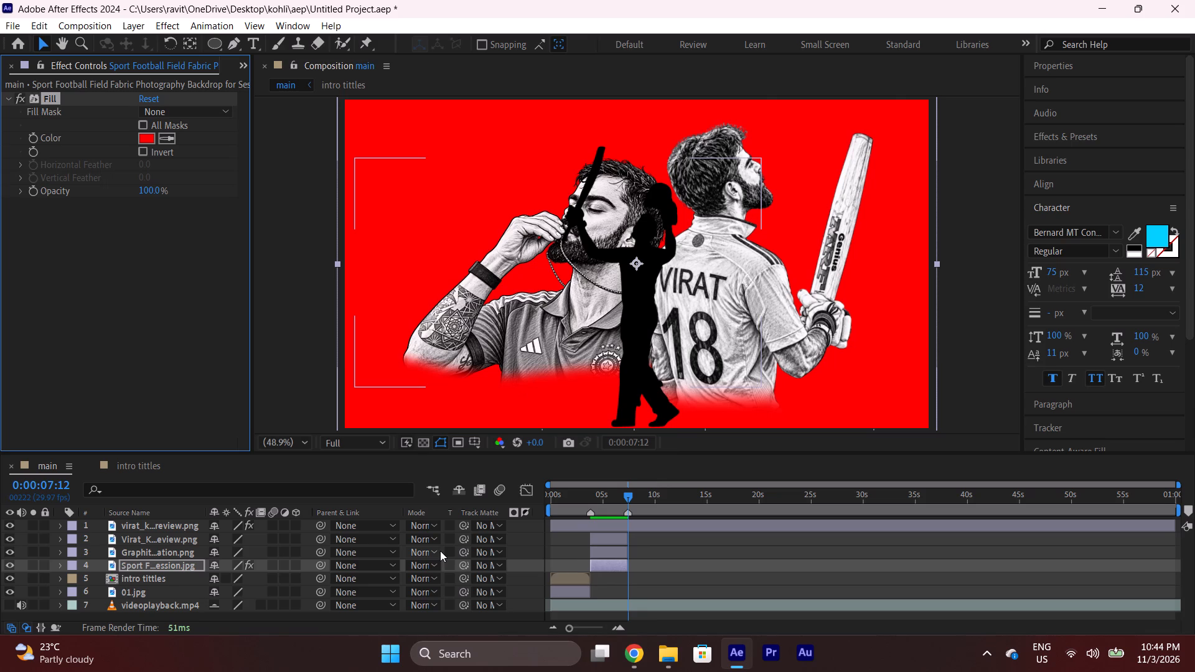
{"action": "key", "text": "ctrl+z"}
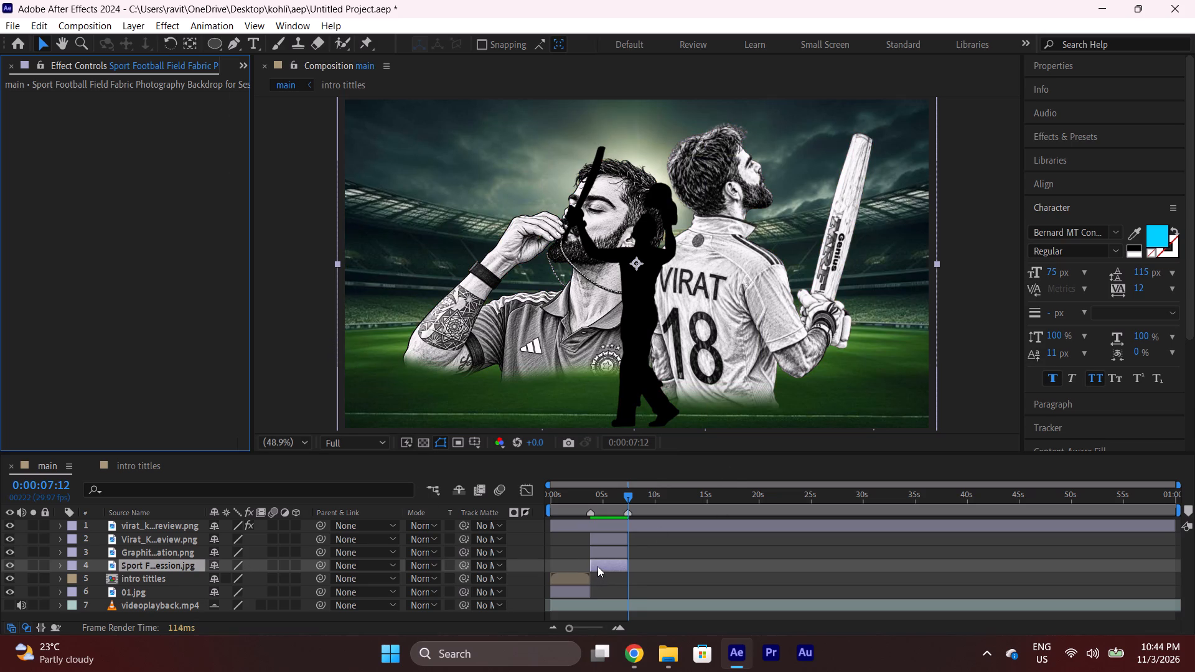
Apply a Tint effect to the stadium background image, mapping black to black and white to white.
{"action": "key", "text": "ctrl+space"}
{"action": "key", "text": "t"}
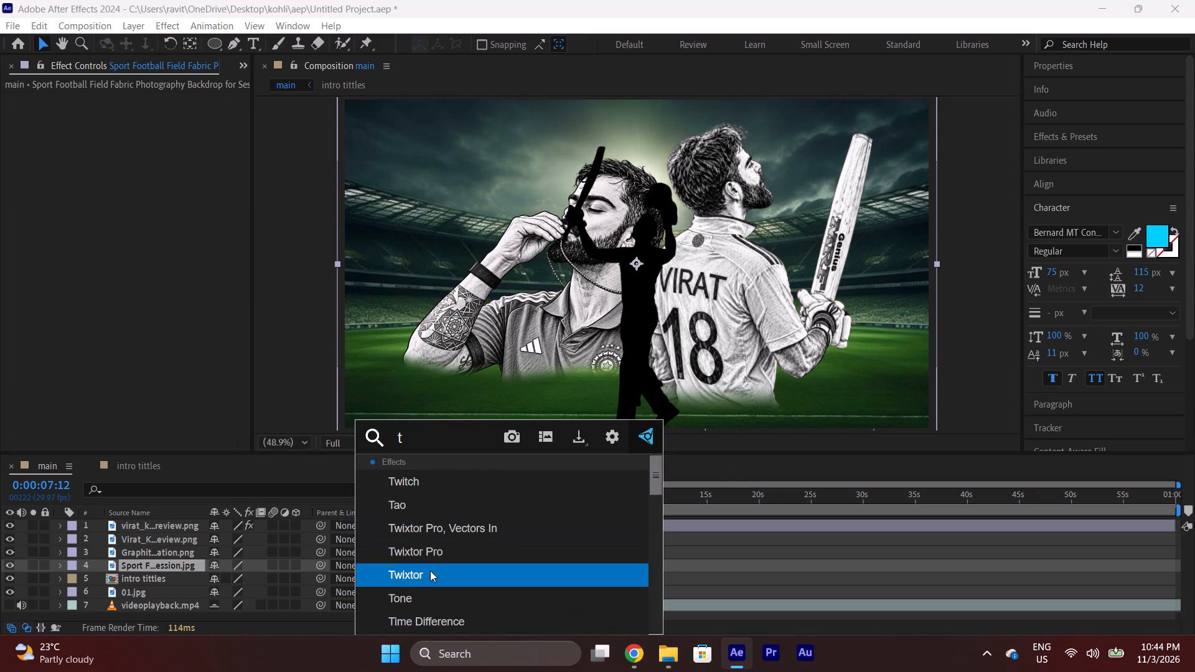
{"action": "key", "text": "i"}
{"action": "key", "text": "n"}
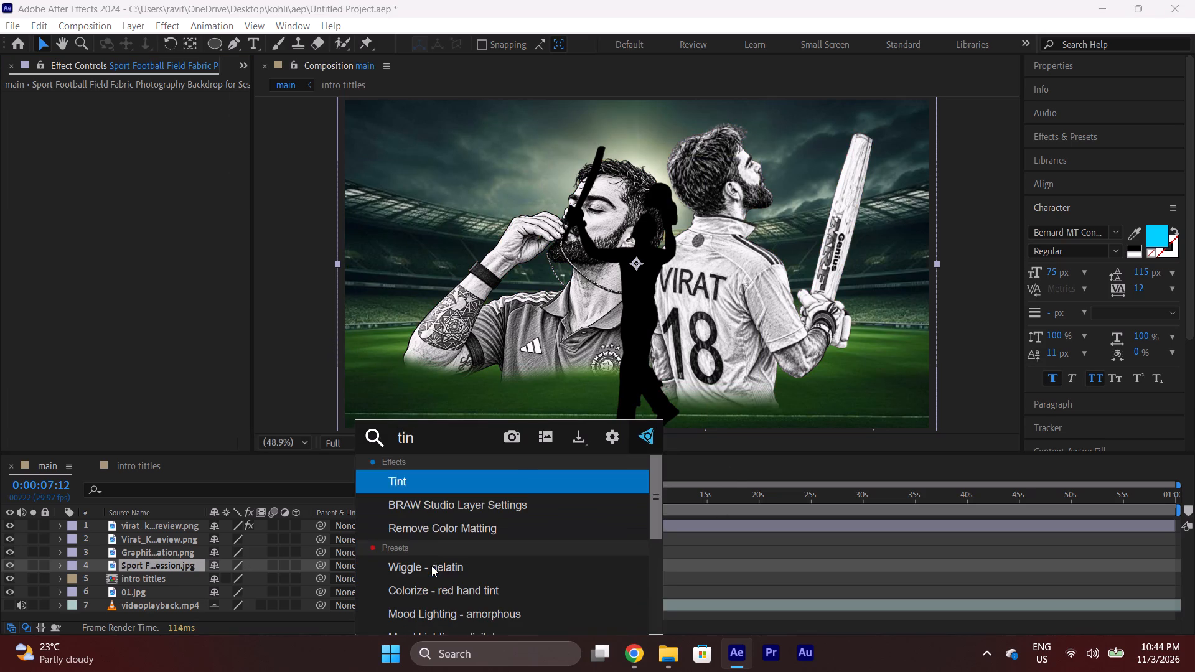
{"action": "left_click", "coordinate": [427, 490]}
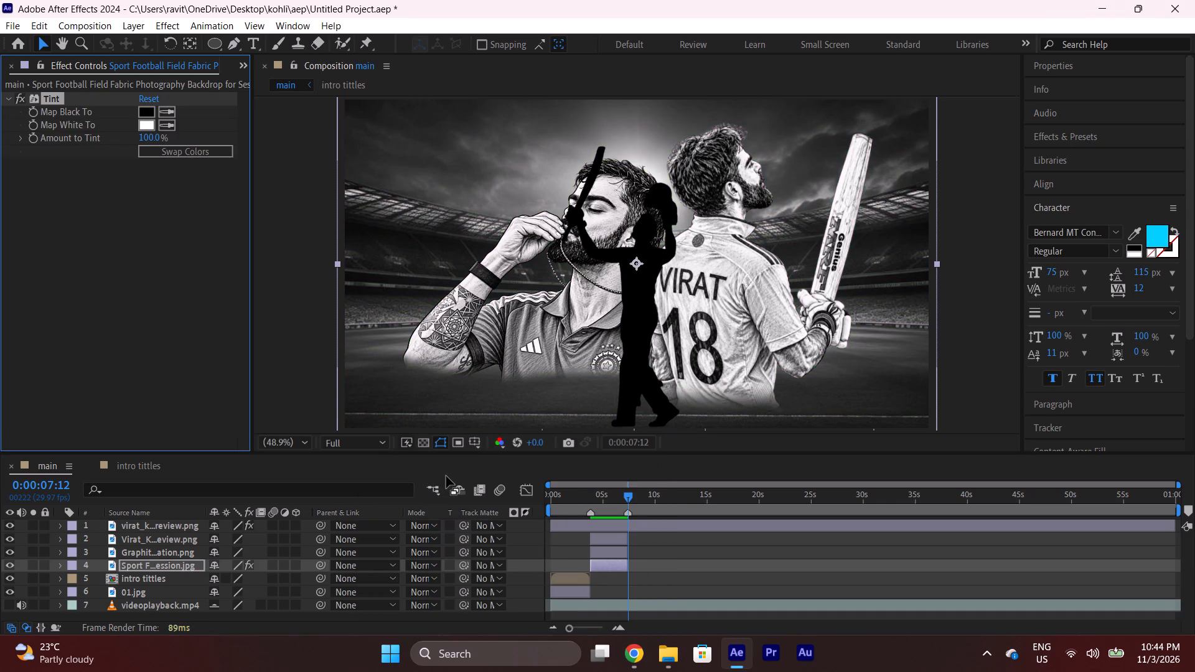
Trim the black silhouette layer to the stadium scene, starting at 0:00:03:24 and ending at 0:00:07:12.
{"action": "left_click_drag", "start_coordinate": [602, 495], "coordinate": [568, 498]}
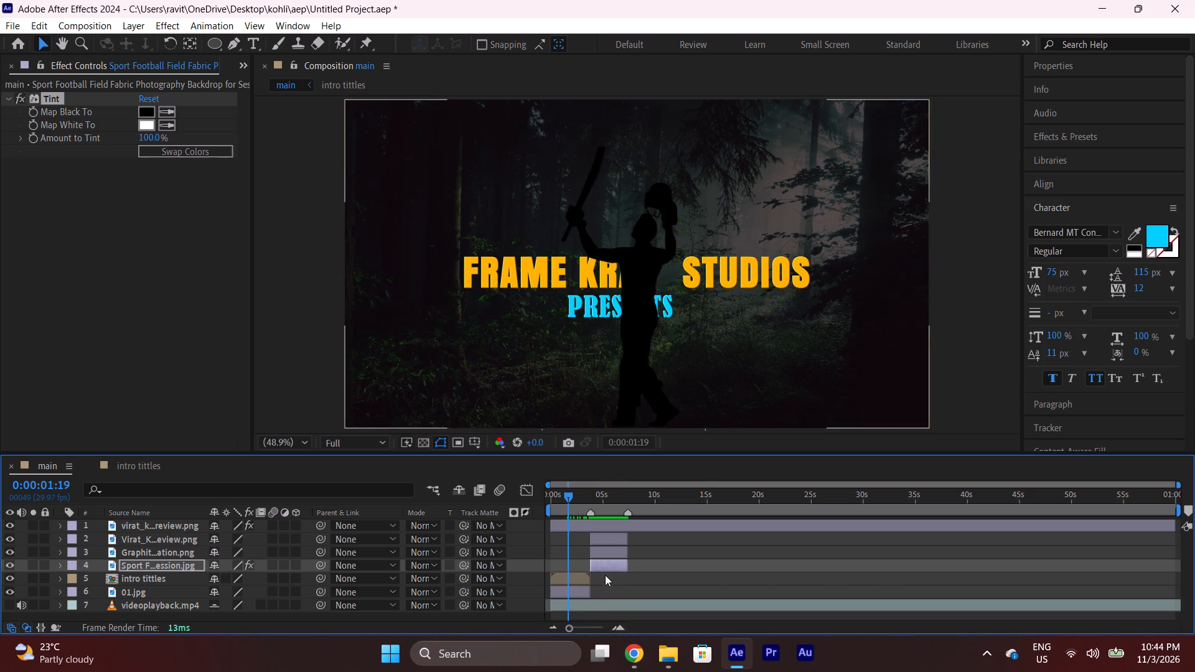
{"action": "left_click", "coordinate": [605, 535]}
{"action": "key", "text": "i"}
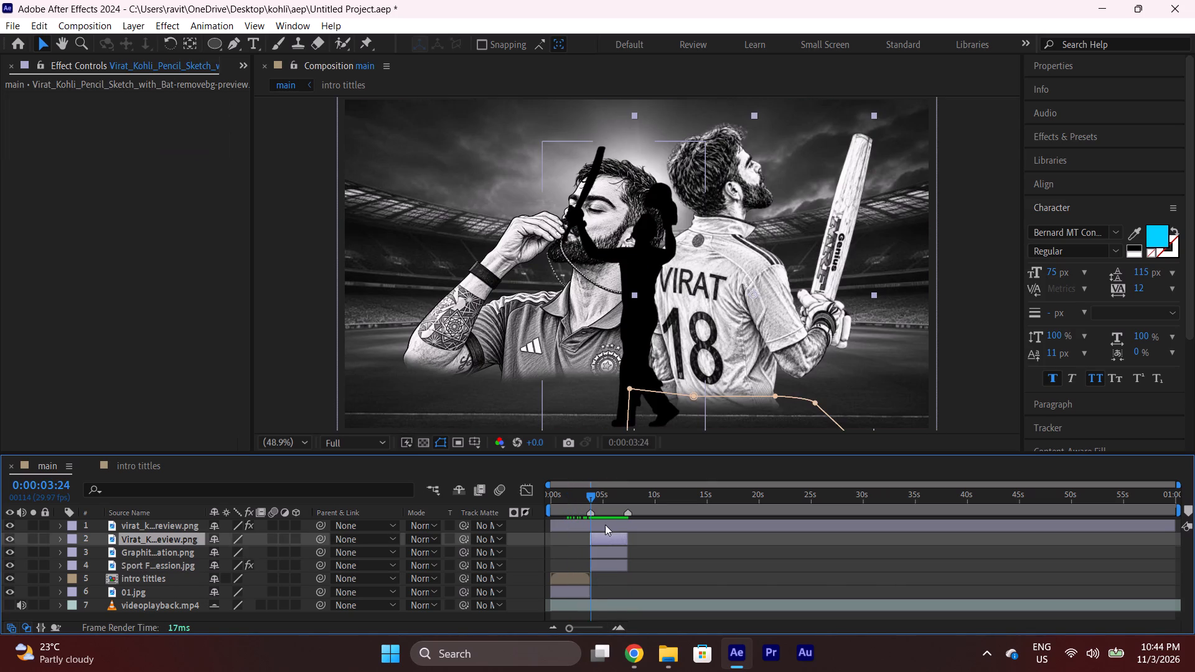
{"action": "left_click", "coordinate": [606, 524]}
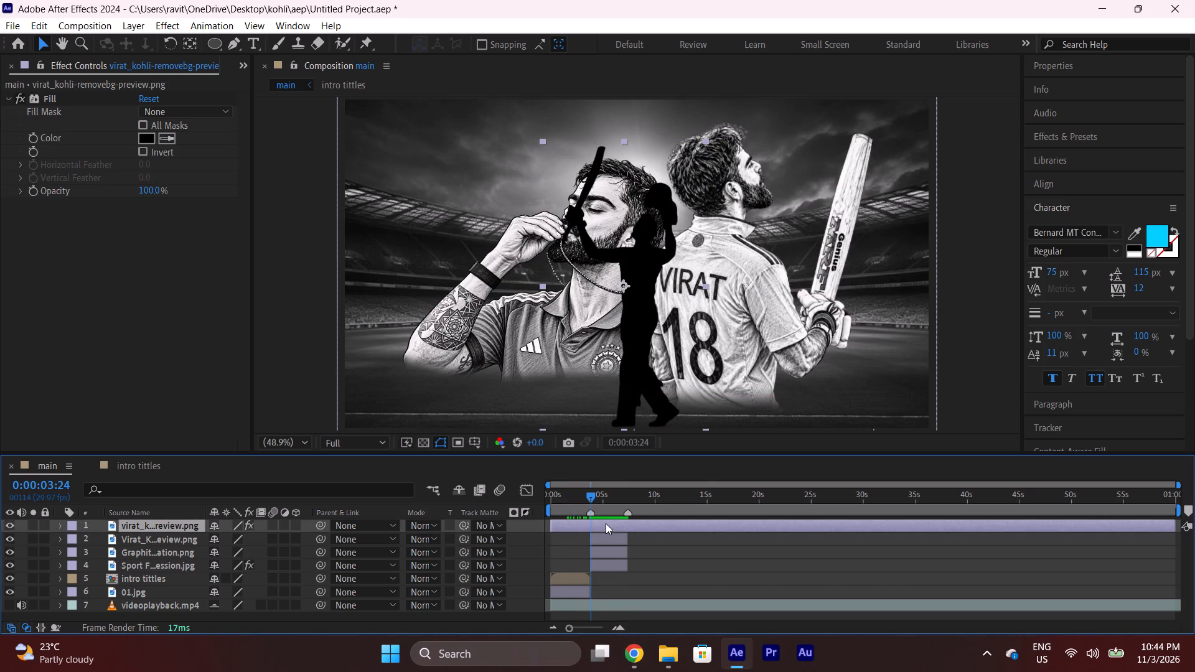
{"action": "key", "text": "alt+bracketleft"}
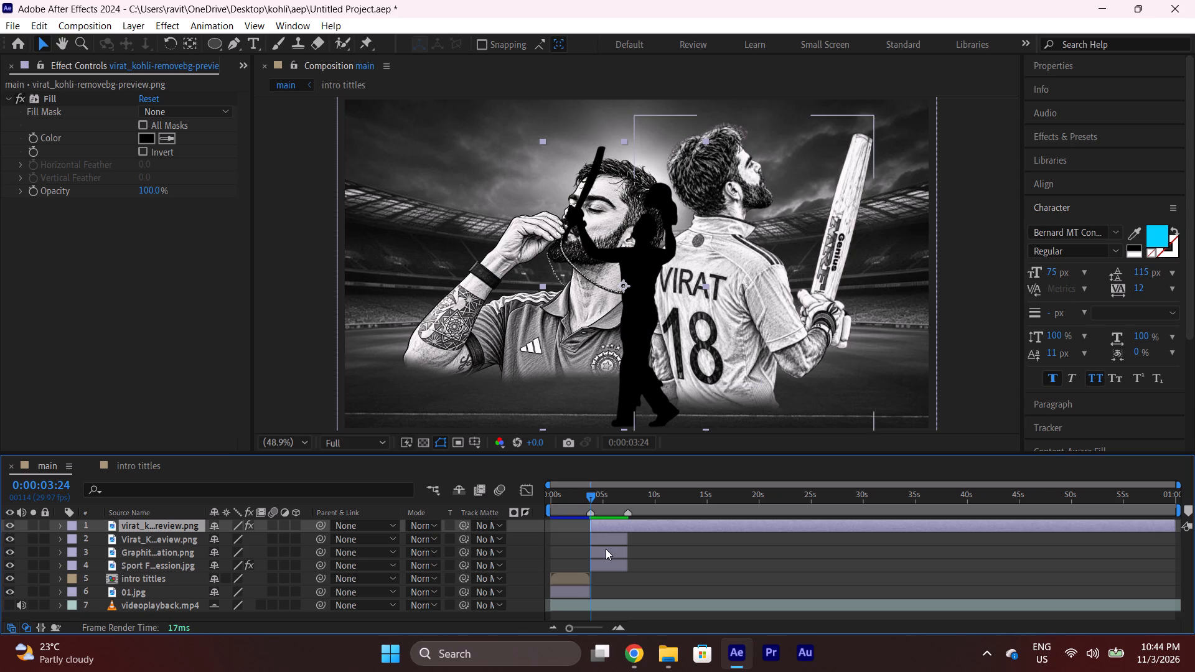
{"action": "left_click", "coordinate": [607, 537]}
{"action": "key", "text": "o"}
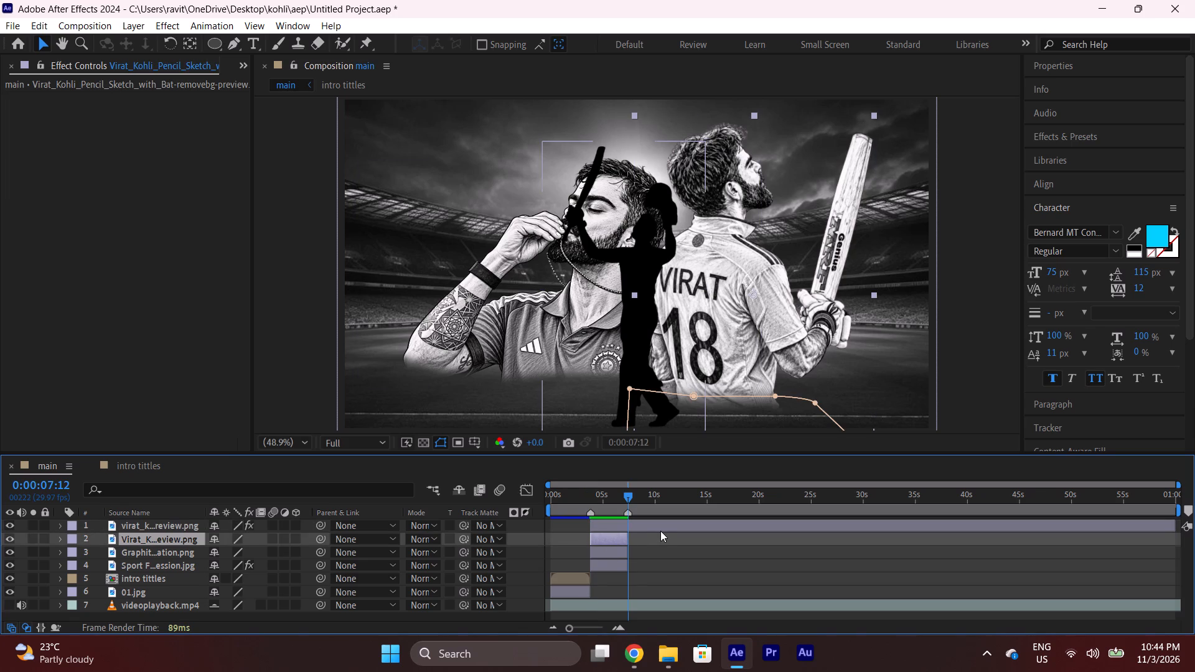
{"action": "left_click", "coordinate": [663, 526]}
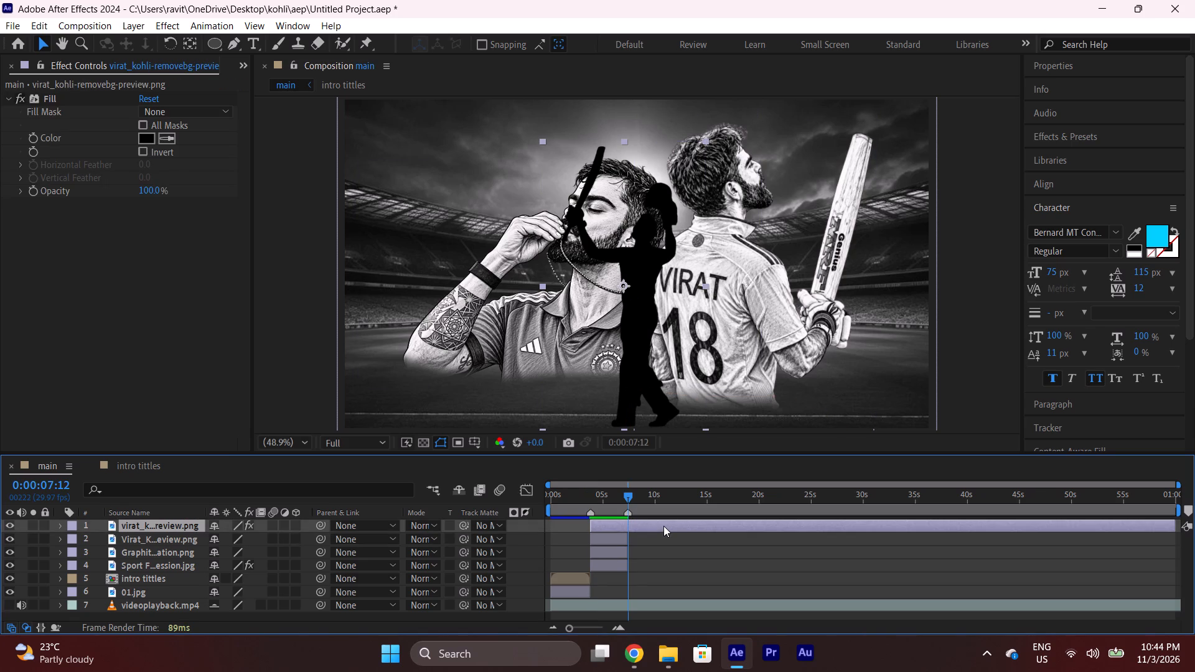
{"action": "key", "text": "alt+bracketright"}
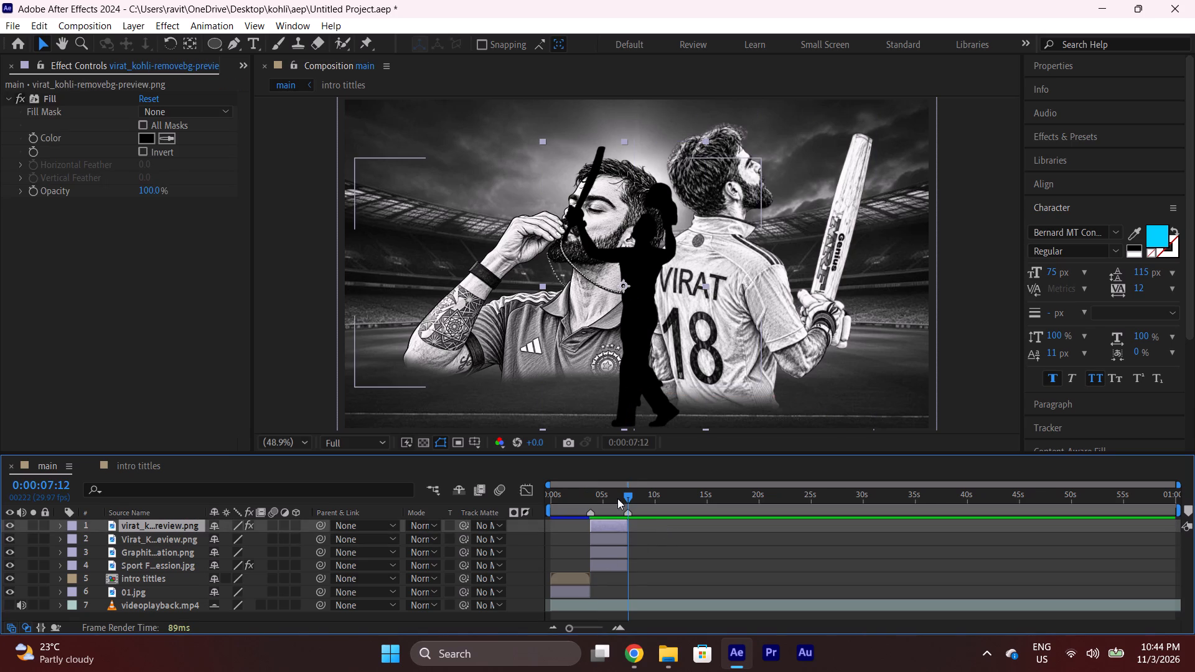
Review the transition between the stadium scene and the intro titles, and examine the forest background layer 01.jpg.
{"action": "left_click_drag", "start_coordinate": [623, 488], "coordinate": [571, 498]}
{"action": "left_click_drag", "start_coordinate": [590, 497], "coordinate": [580, 497]}
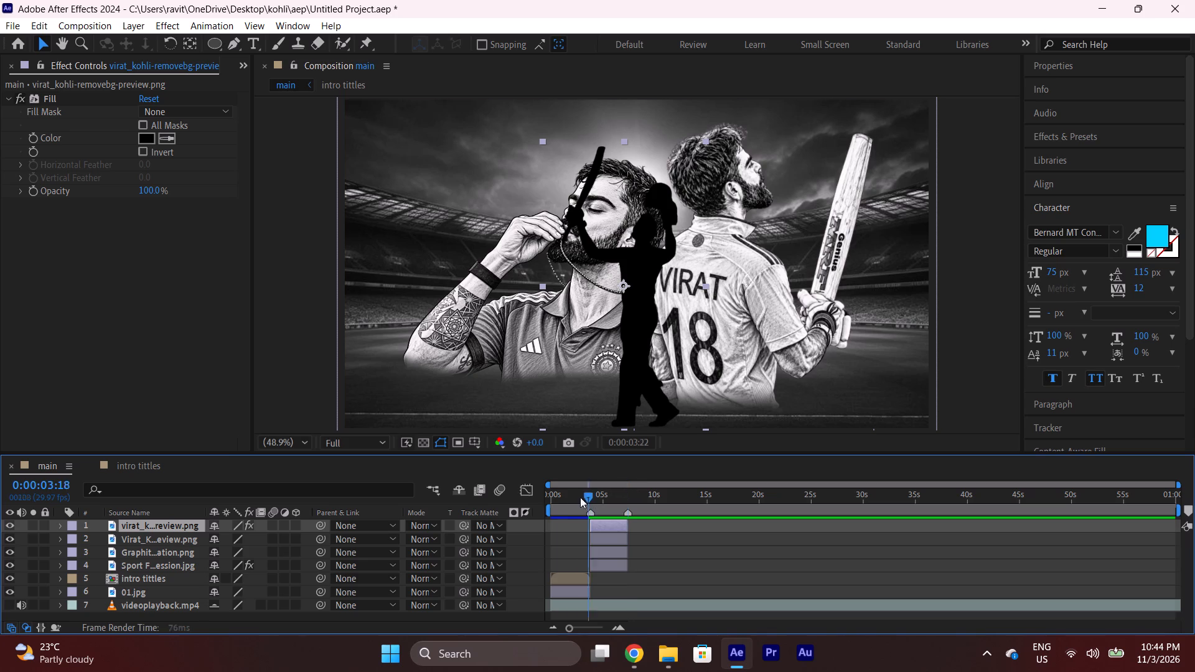
{"action": "left_click_drag", "start_coordinate": [580, 497], "coordinate": [559, 499]}
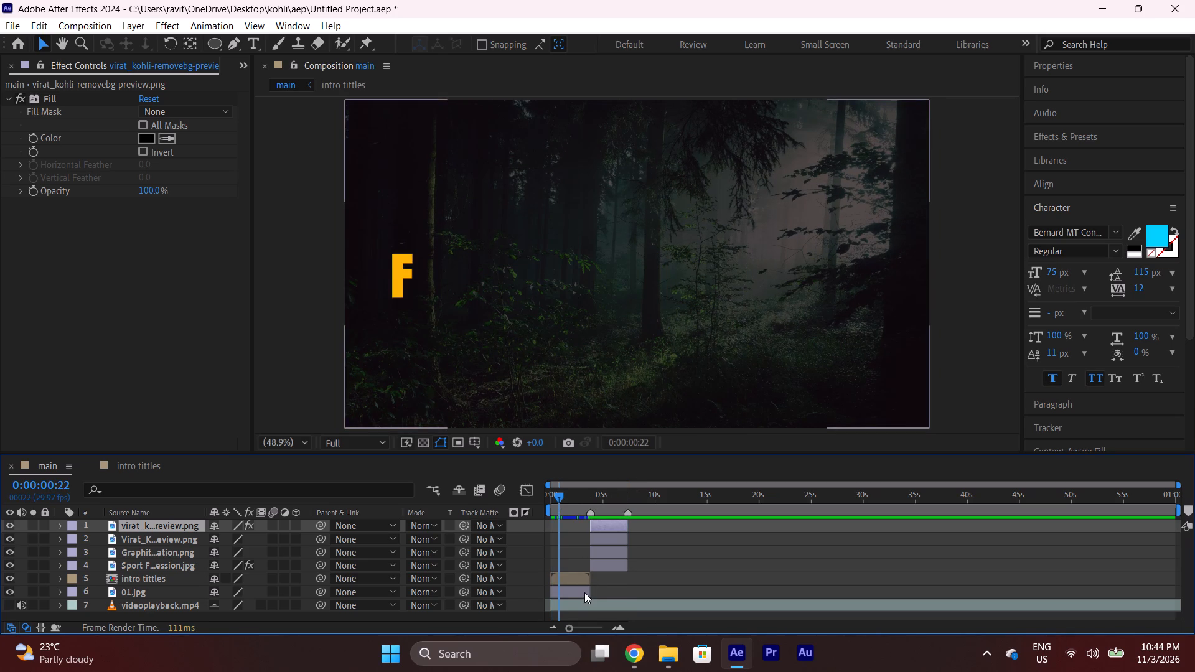
{"action": "left_click", "coordinate": [584, 592]}
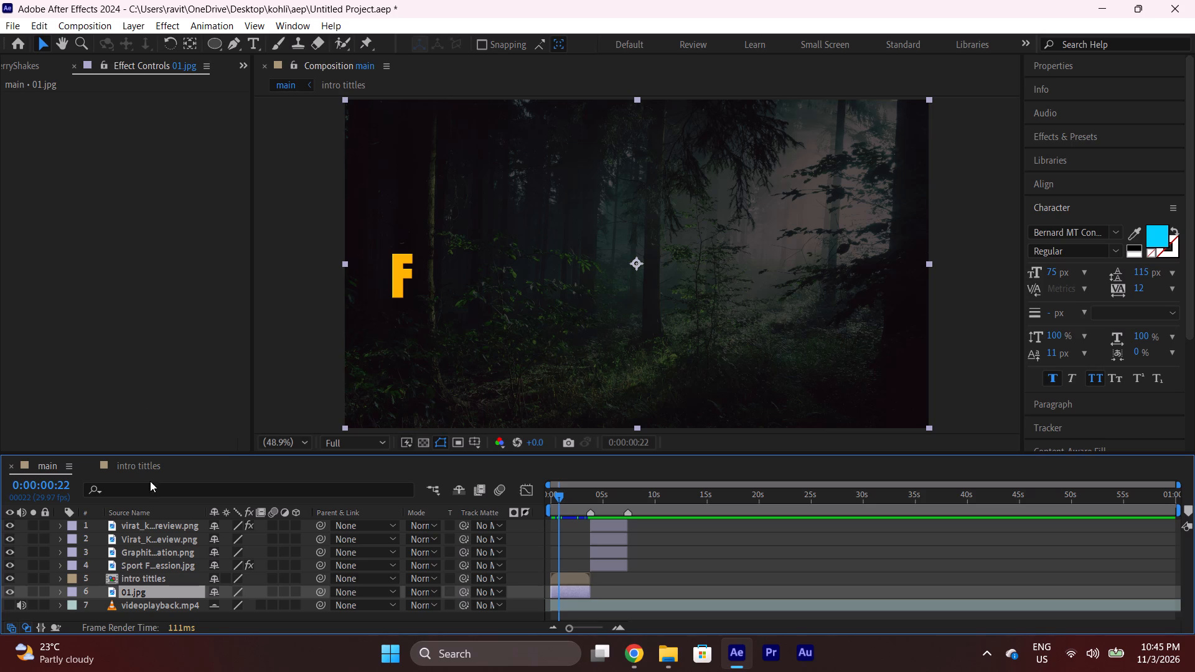
{"action": "left_click", "coordinate": [22, 69]}
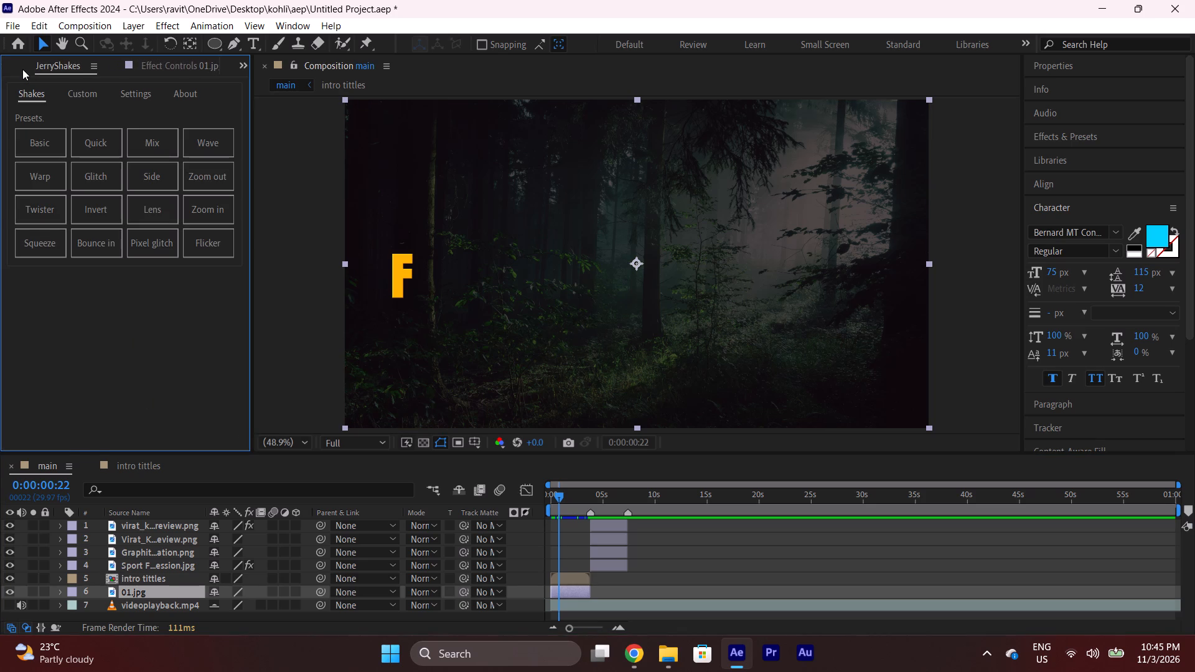
{"action": "left_click", "coordinate": [22, 68]}
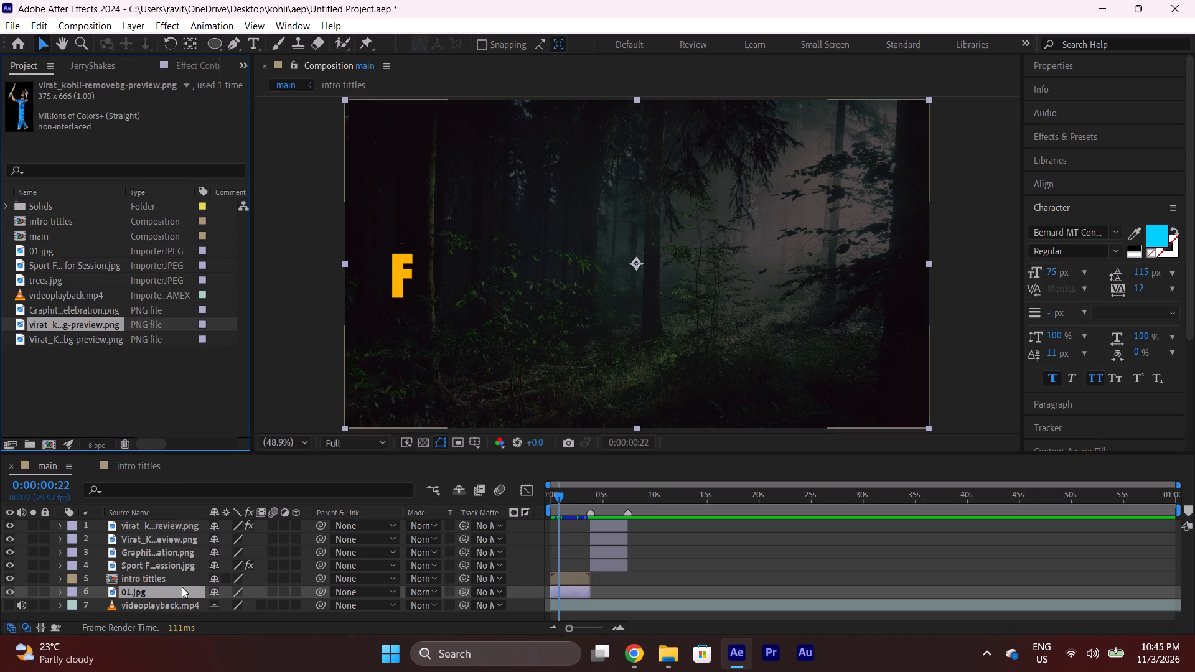
{"action": "left_click", "coordinate": [144, 592]}
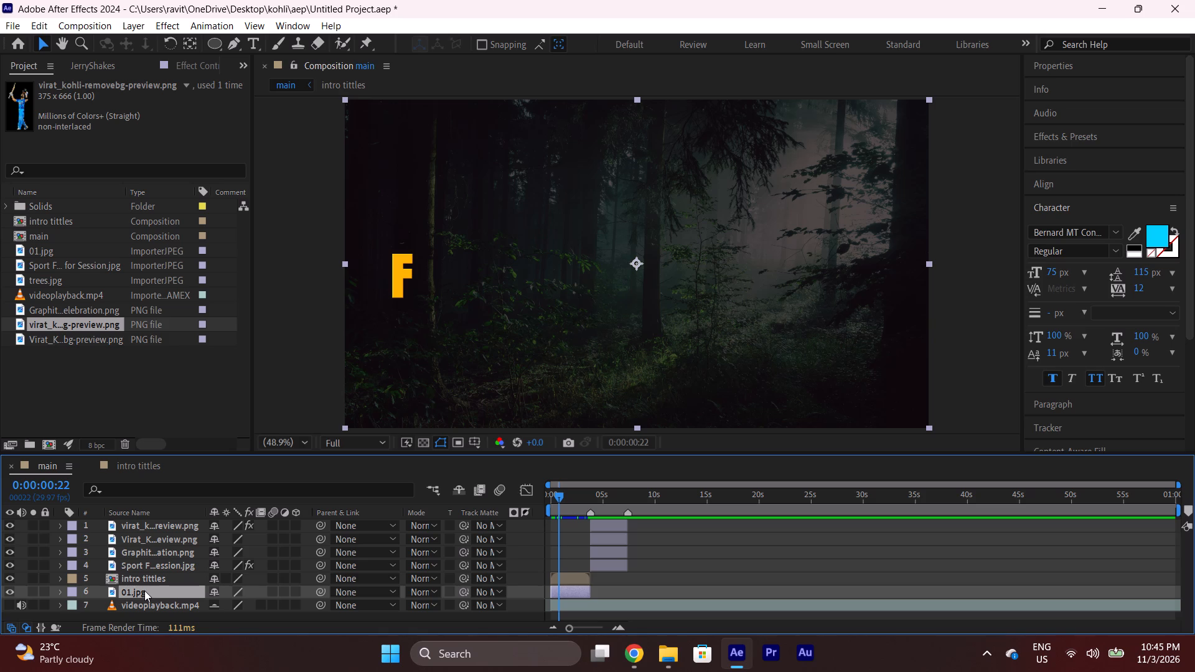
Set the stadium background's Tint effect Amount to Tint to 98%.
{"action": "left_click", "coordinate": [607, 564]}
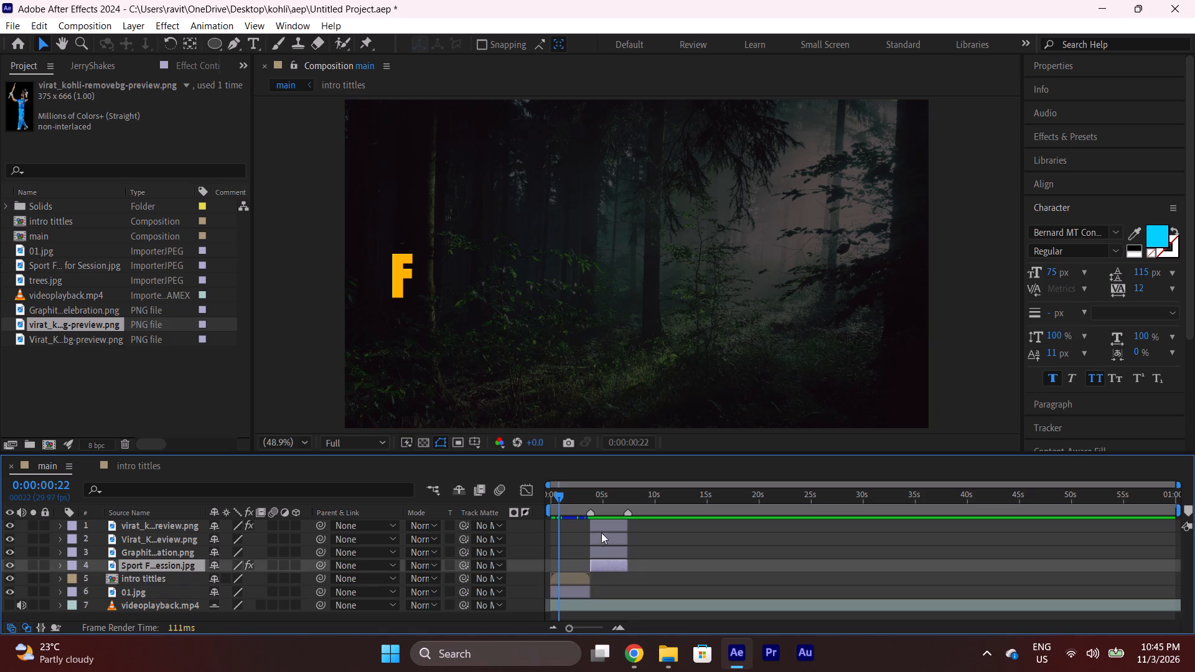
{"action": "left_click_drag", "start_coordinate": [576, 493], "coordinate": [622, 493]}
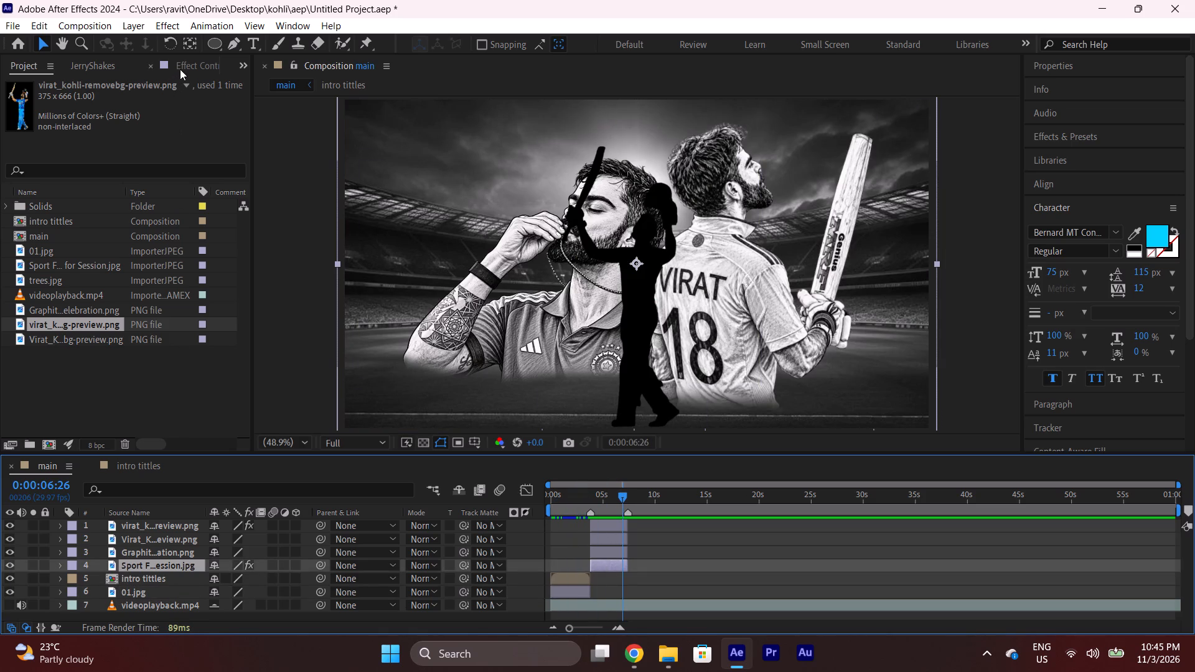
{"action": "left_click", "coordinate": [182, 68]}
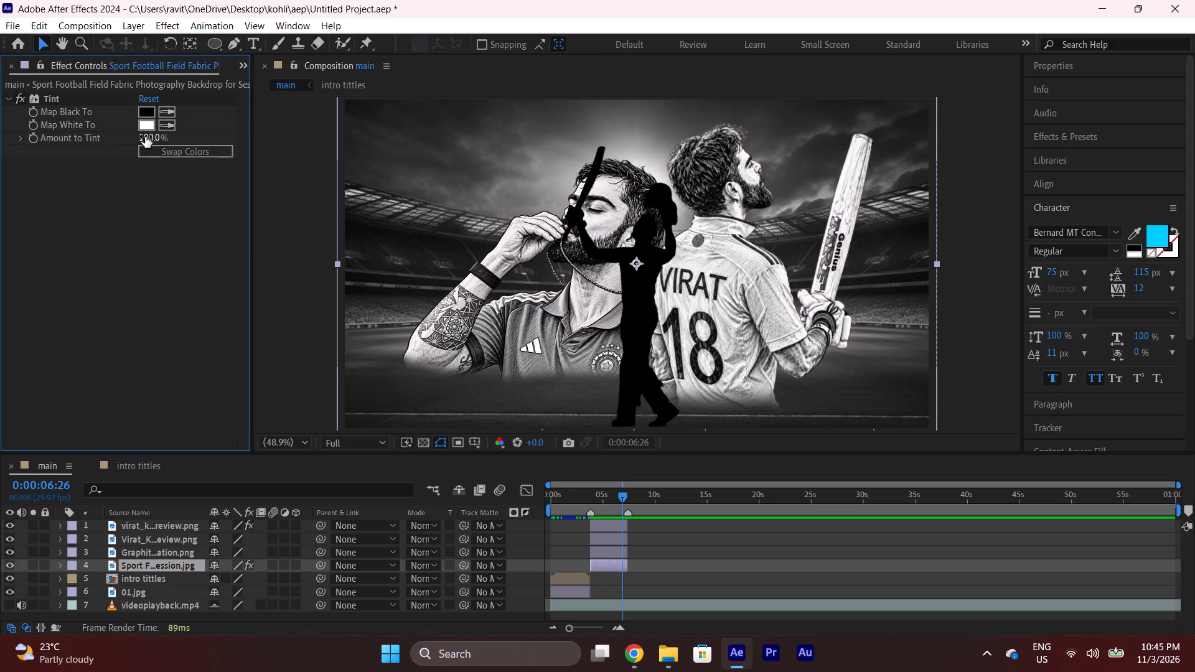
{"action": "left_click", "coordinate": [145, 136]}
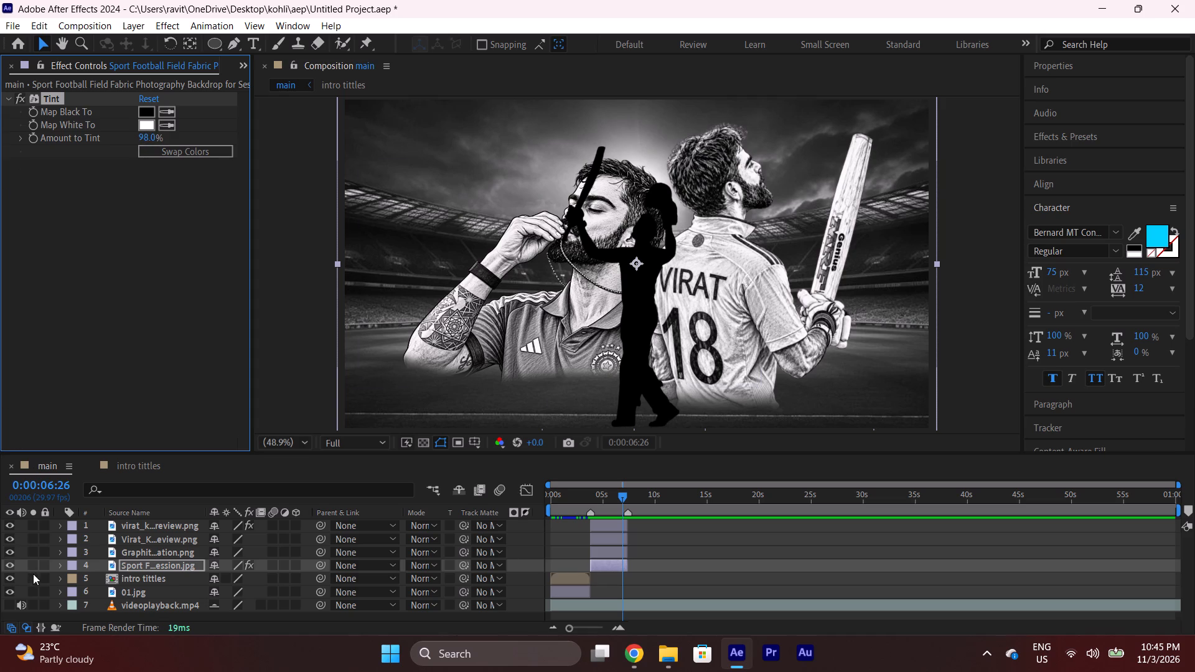
Delete the stadium background's Tint effect, and remove the stadium image, both Kohli cutouts and the black silhouette layers from the main composition.
{"action": "left_click", "coordinate": [179, 529], "text": "shift"}
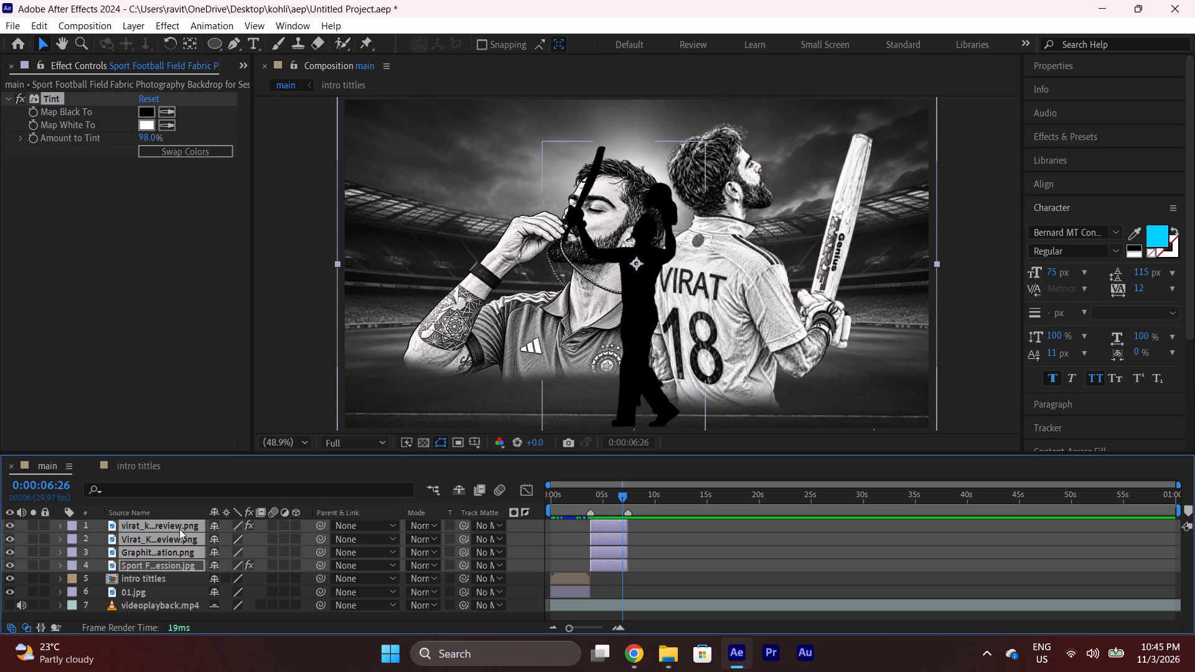
{"action": "key", "text": "Delete"}
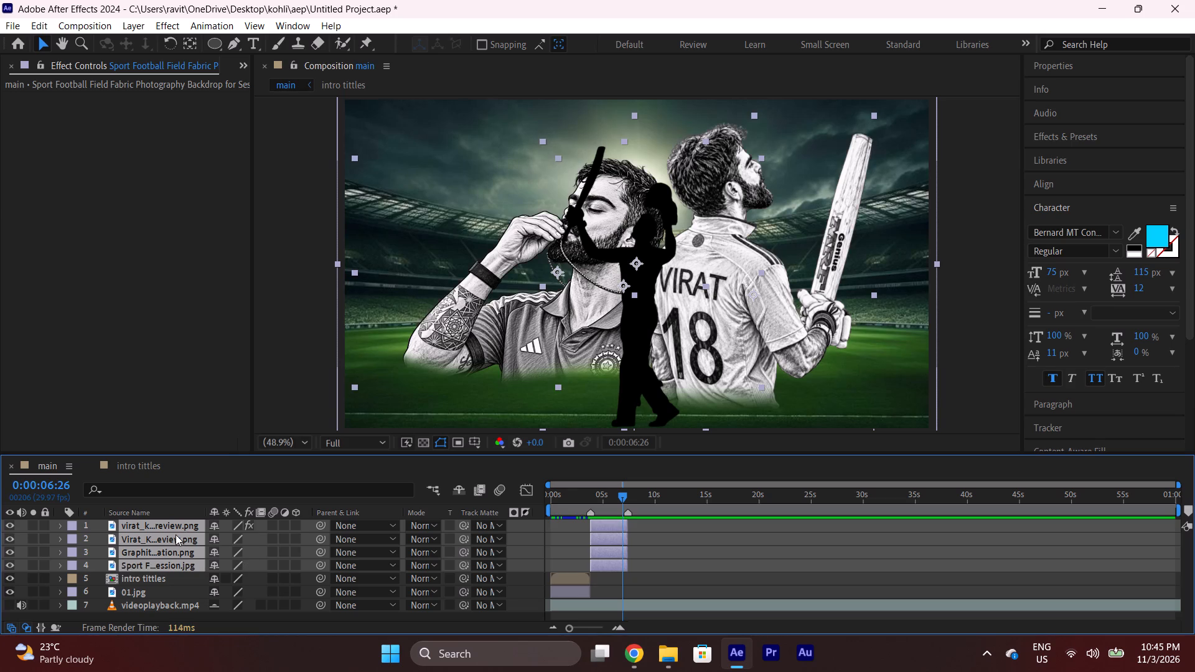
{"action": "key", "text": "Delete"}
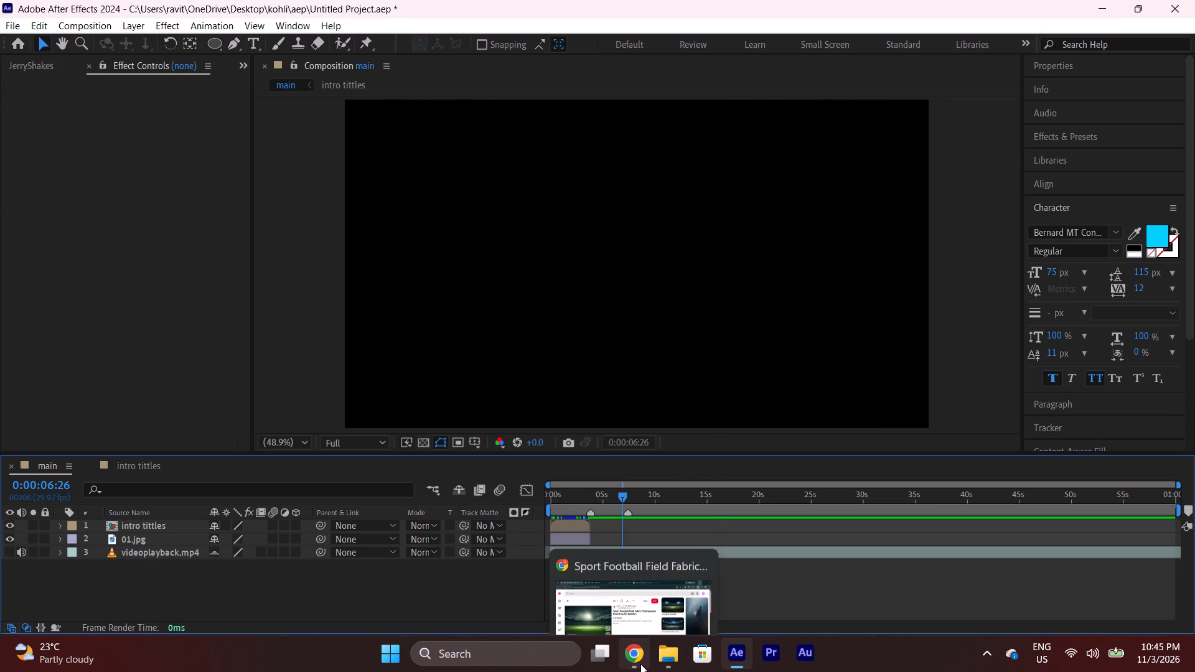
Launch Adobe Photoshop.
{"action": "key", "text": "p"}
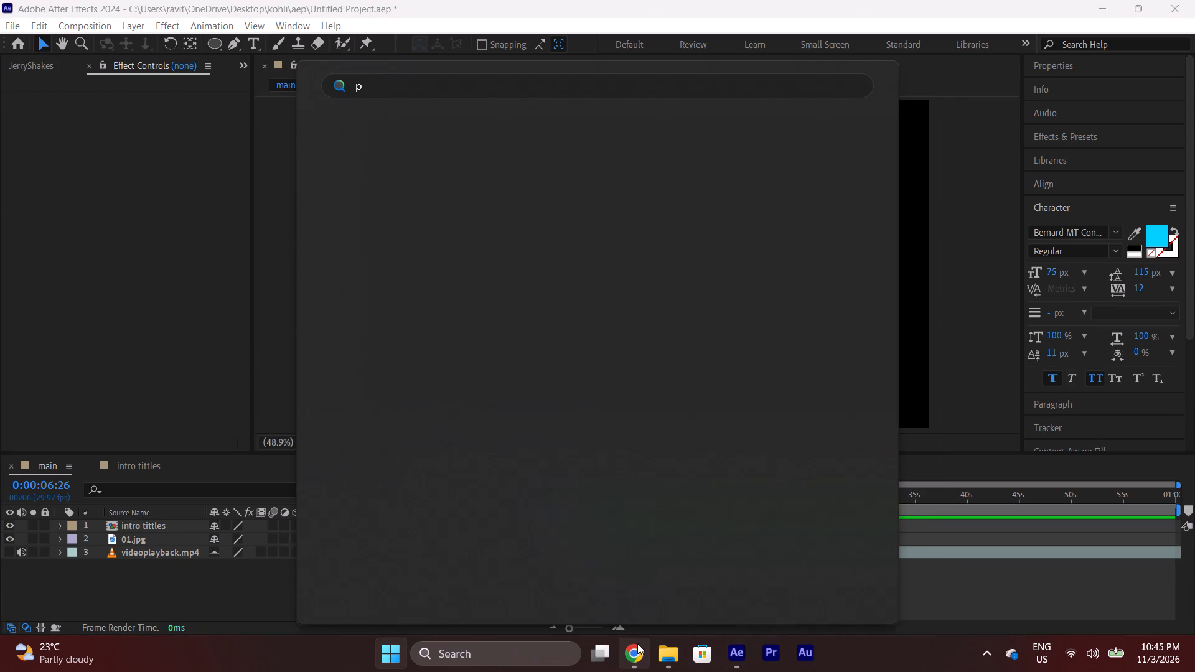
{"action": "left_click", "coordinate": [655, 318]}
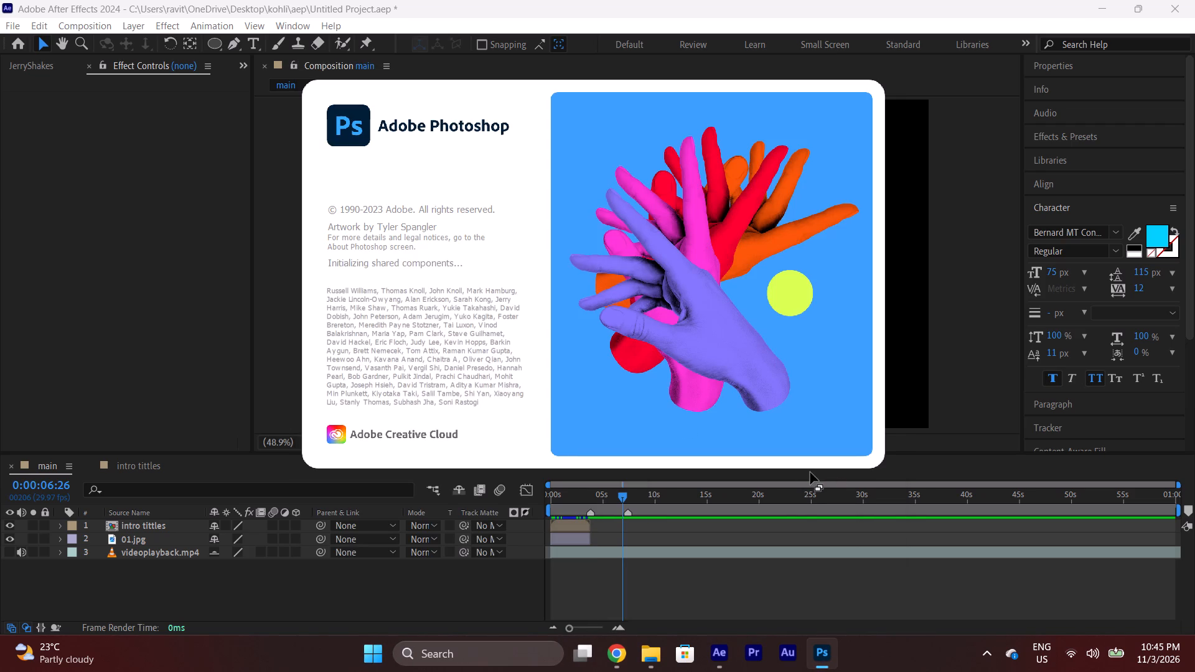
Switch to Chrome and pause the YouTube song video.
{"action": "left_click", "coordinate": [620, 655]}
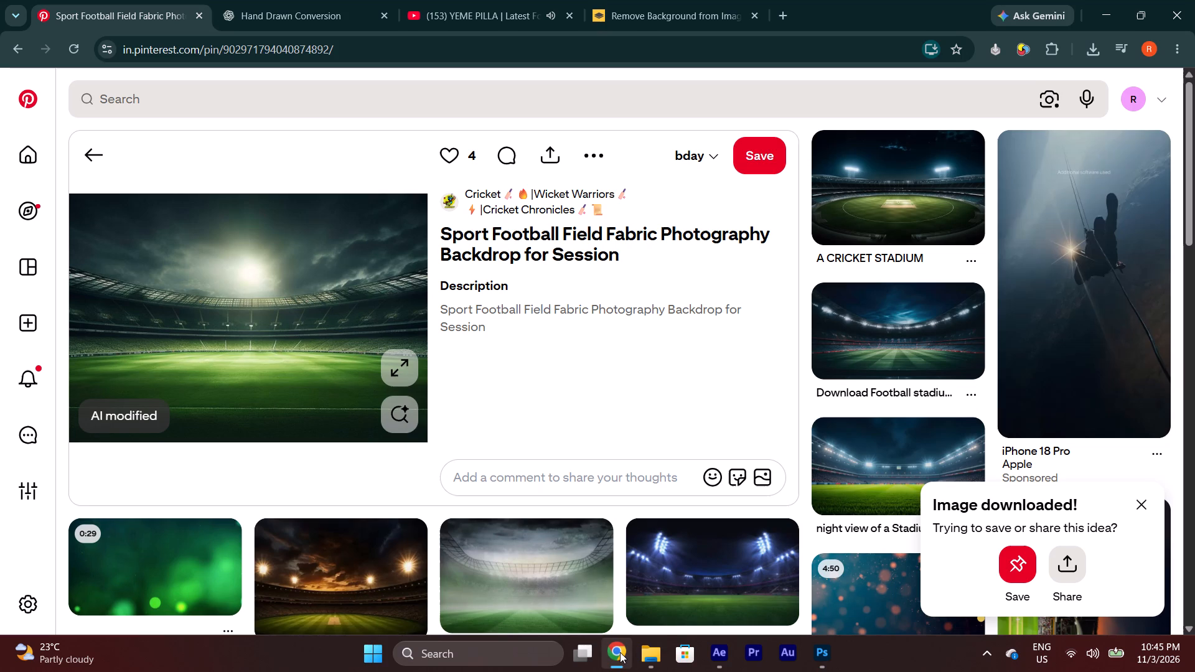
{"action": "left_click", "coordinate": [482, 14]}
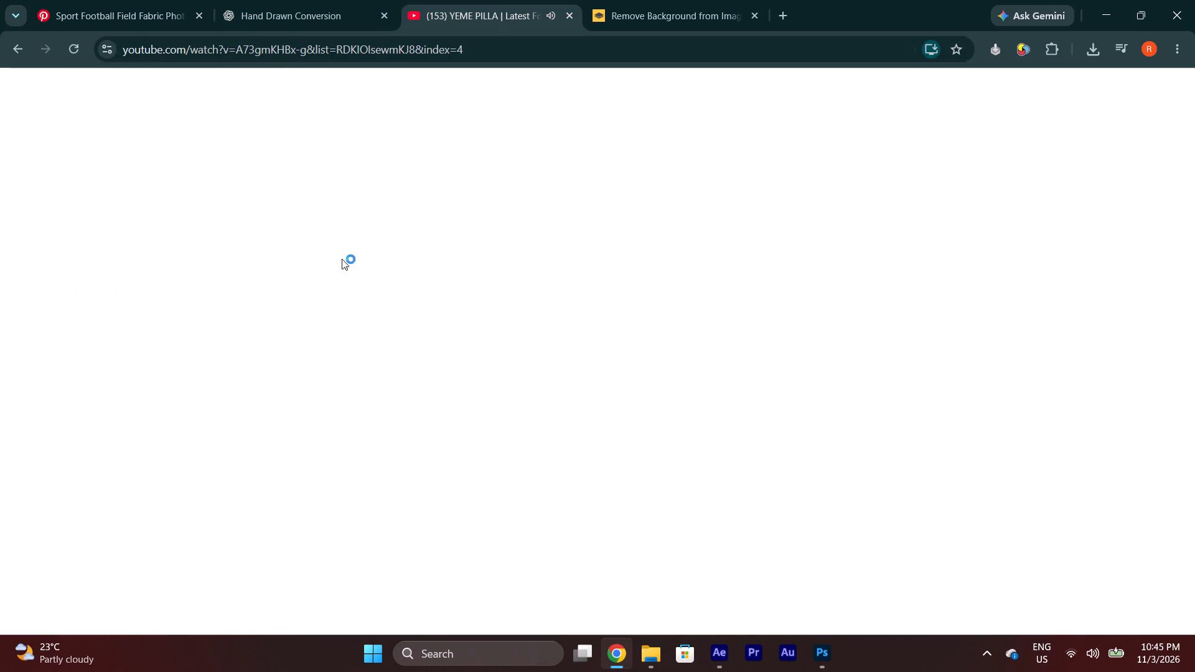
{"action": "left_click", "coordinate": [394, 274]}
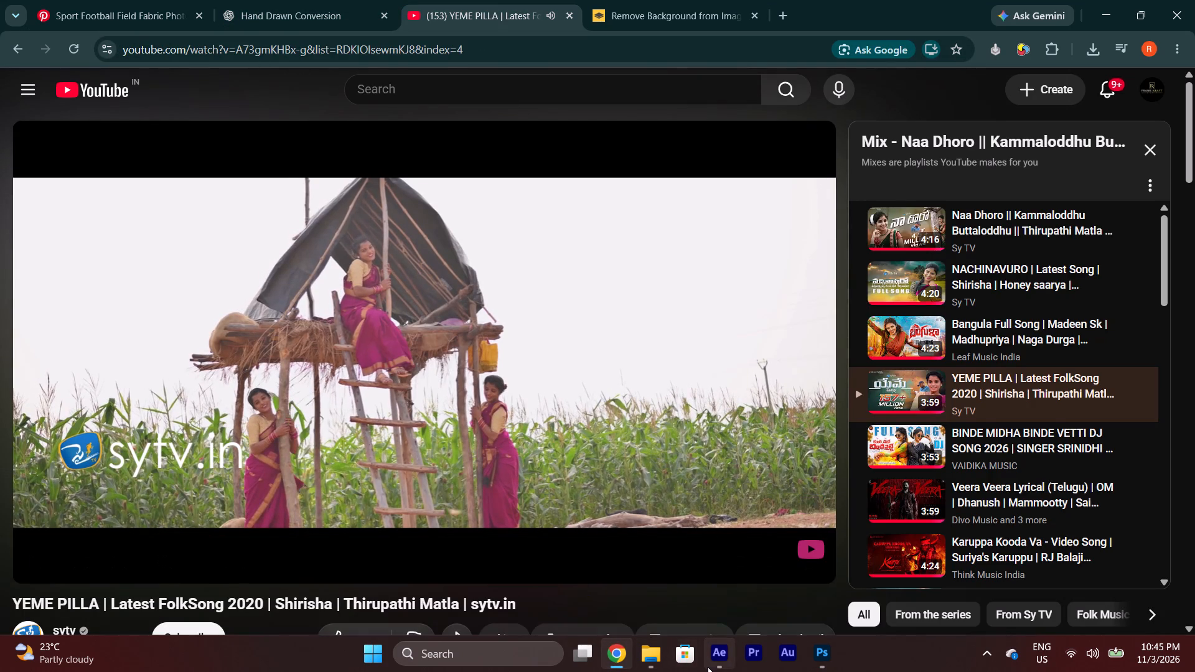
In After Effects, hide the intro tittles and 01.jpg layers, show videoplayback.mp4 and examine its title scene up to about 0:00:07:03.
{"action": "left_click", "coordinate": [728, 656]}
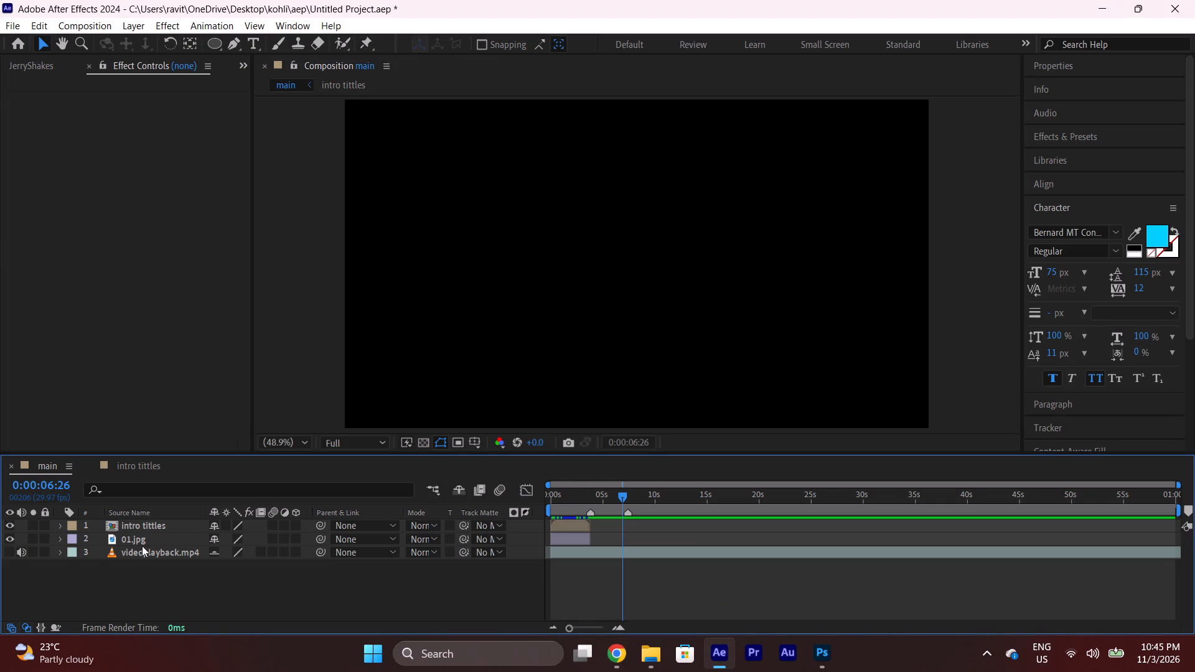
{"action": "left_click_drag", "start_coordinate": [9, 539], "coordinate": [9, 520]}
{"action": "left_click_drag", "start_coordinate": [620, 492], "coordinate": [550, 506]}
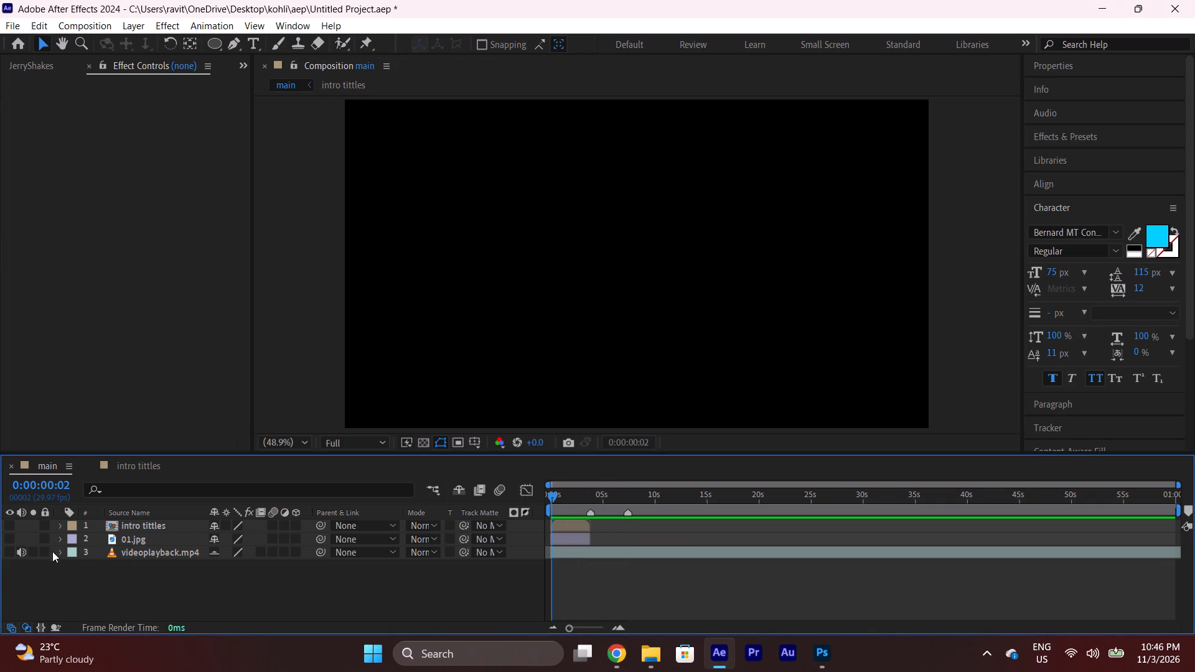
{"action": "left_click", "coordinate": [6, 553]}
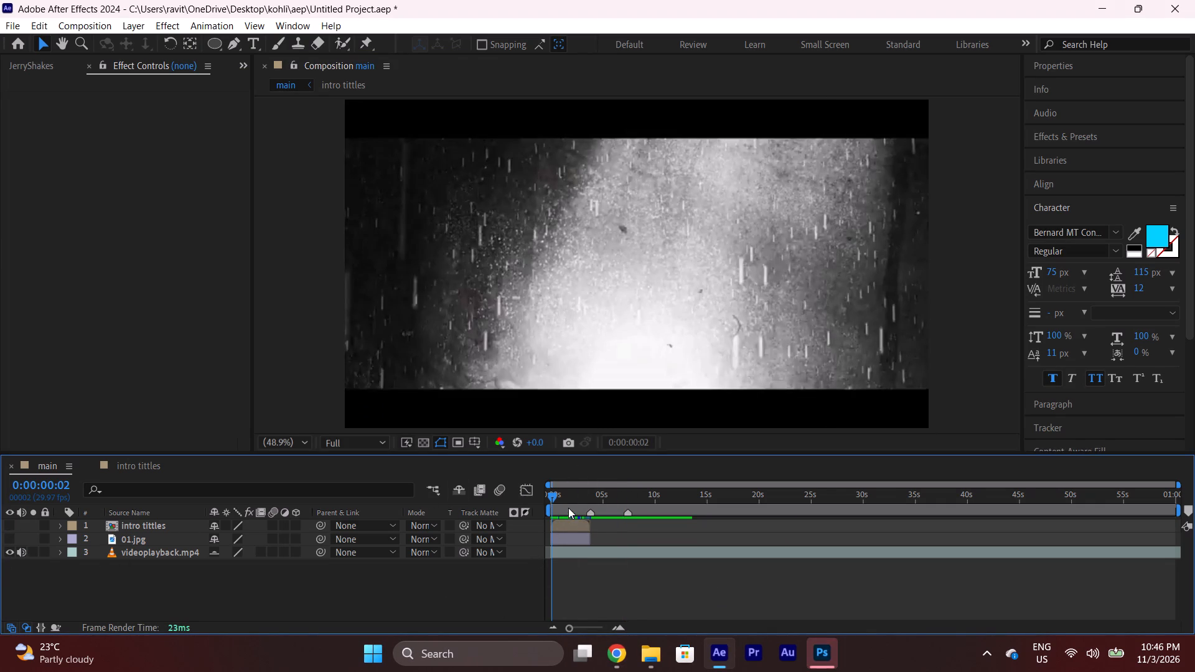
{"action": "left_click_drag", "start_coordinate": [571, 501], "coordinate": [598, 500]}
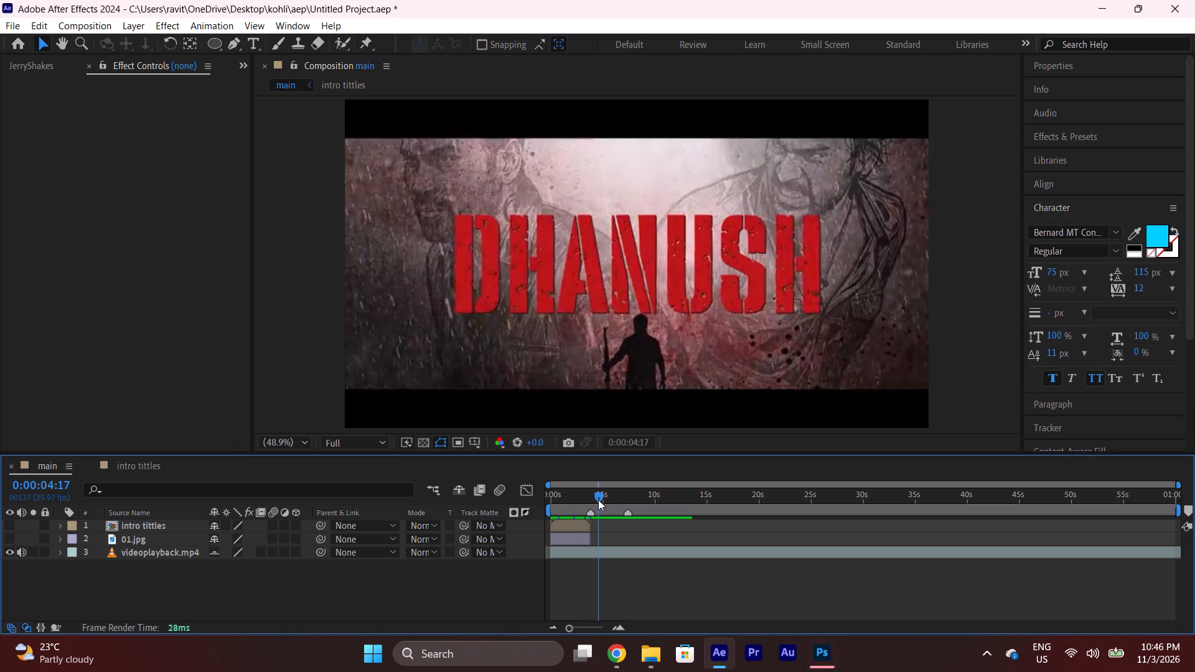
{"action": "left_click_drag", "start_coordinate": [598, 500], "coordinate": [626, 500]}
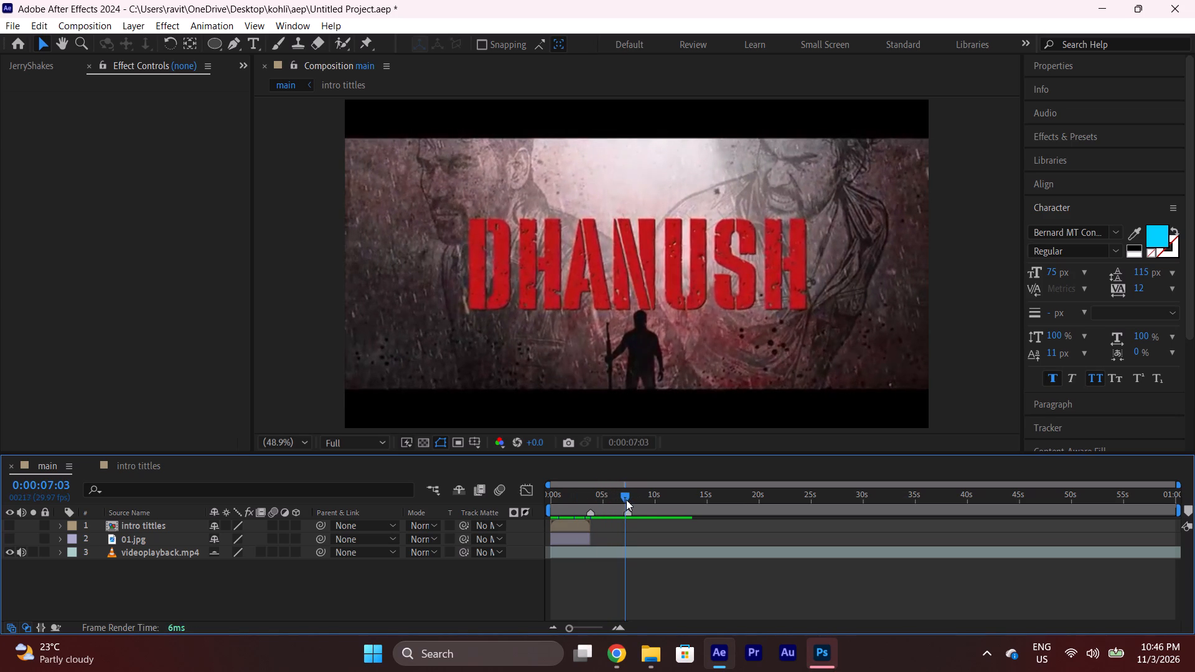
{"action": "left_click_drag", "start_coordinate": [626, 500], "coordinate": [623, 502]}
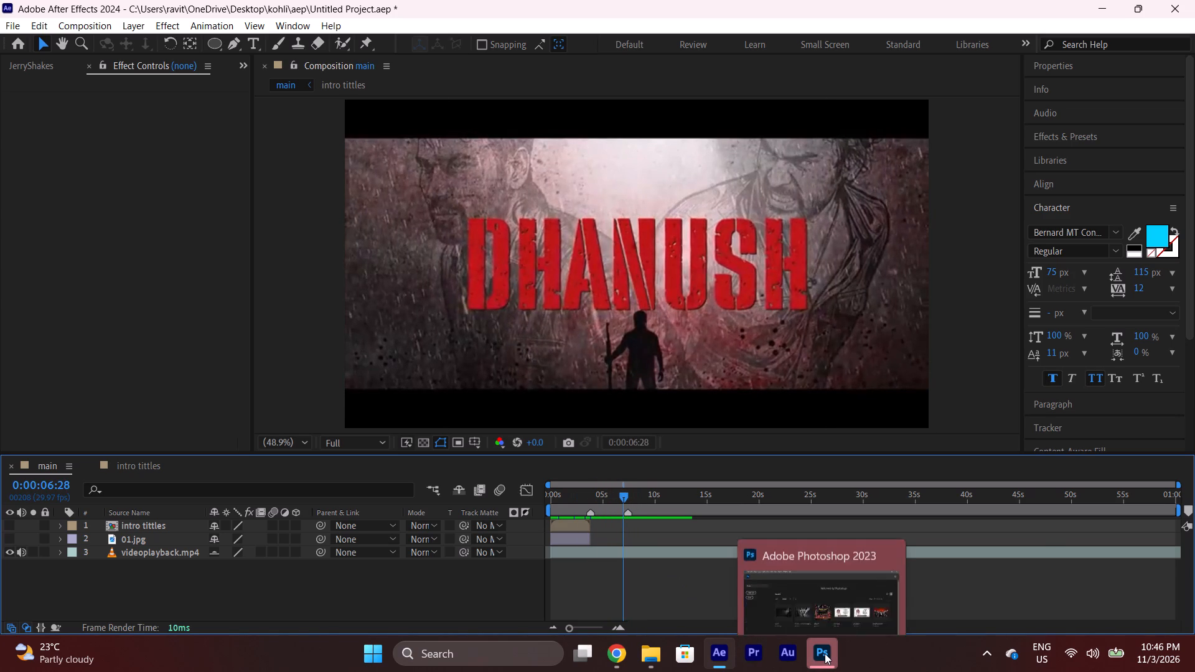
In Photoshop, create a new HDTV 1080p document of 1920 x 1080 px at 72 ppi and hide its guides.
{"action": "left_click", "coordinate": [825, 653]}
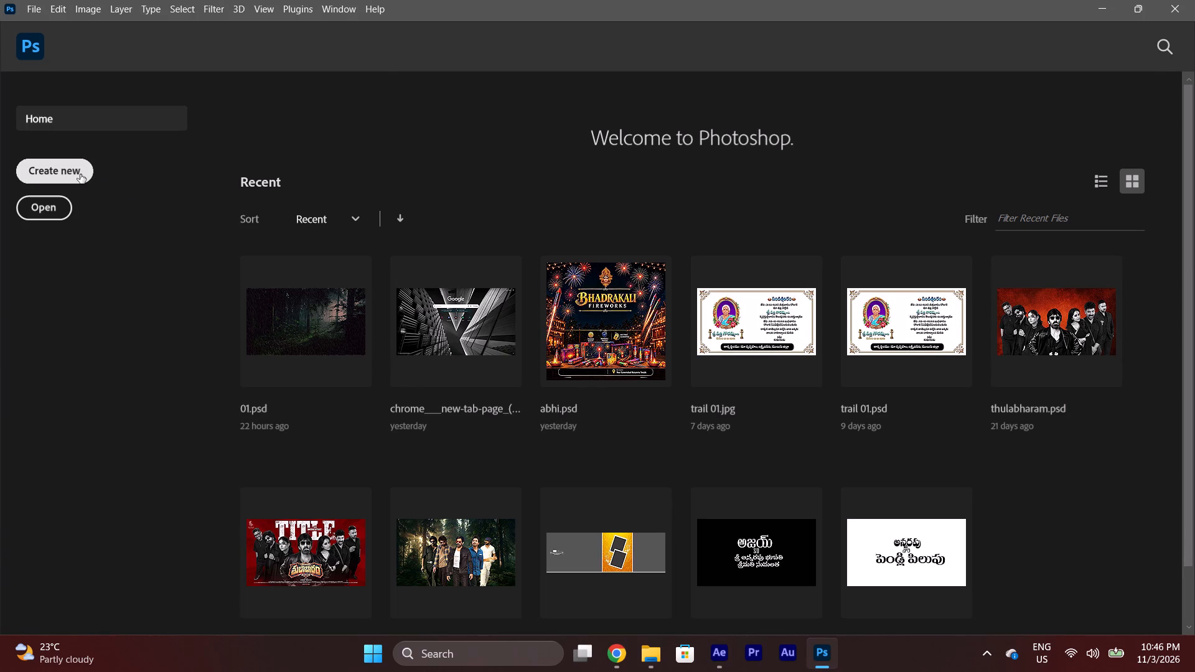
{"action": "left_click", "coordinate": [80, 174]}
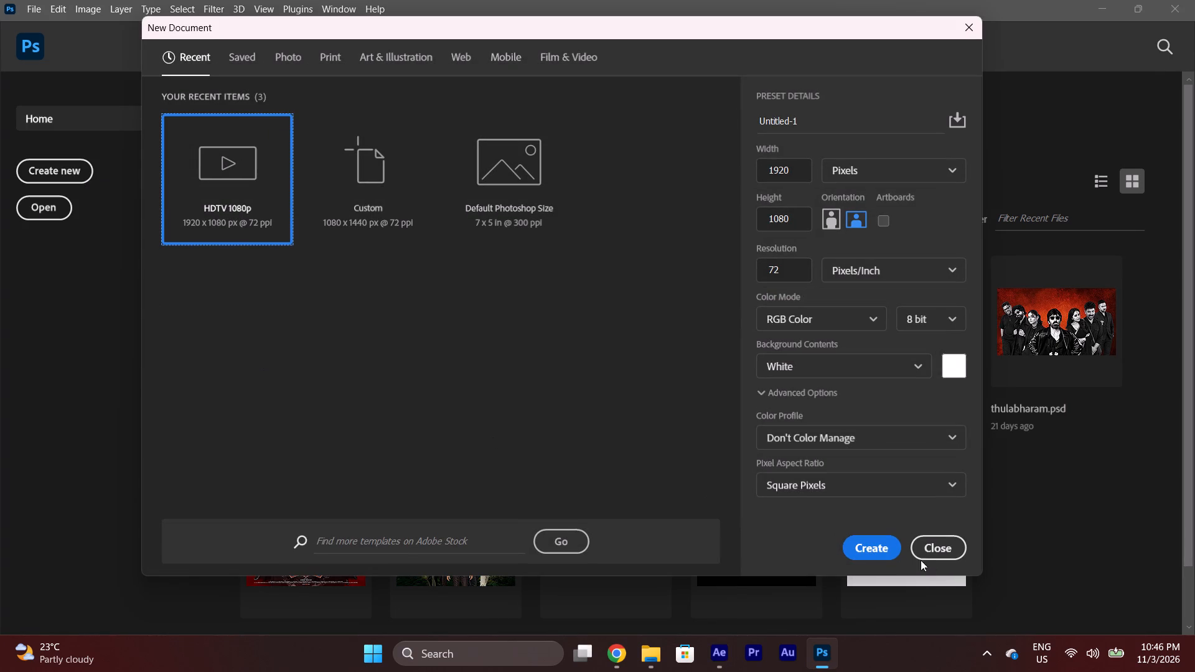
{"action": "left_click", "coordinate": [876, 551]}
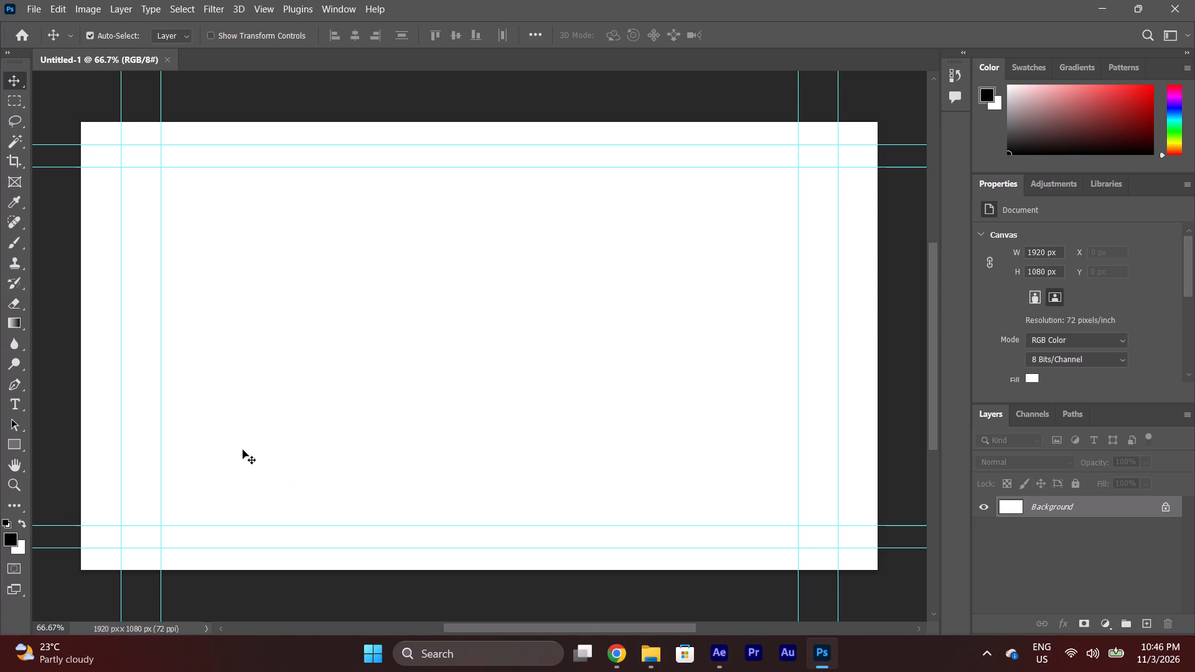
{"action": "key", "text": "ctrl+h"}
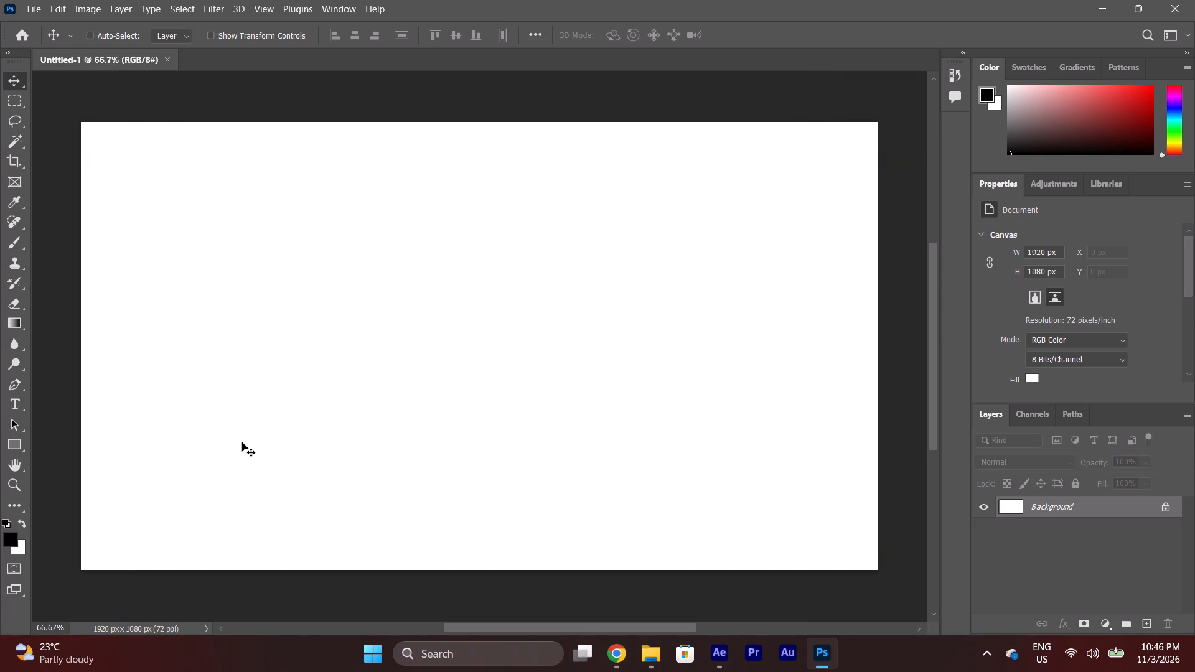
Place the Graphite Portrait of a Cricketer's Celebration image from kohli's assets folder into the document as an embedded layer.
{"action": "key", "text": "ctrl+a"}
{"action": "left_click", "coordinate": [50, 152]}
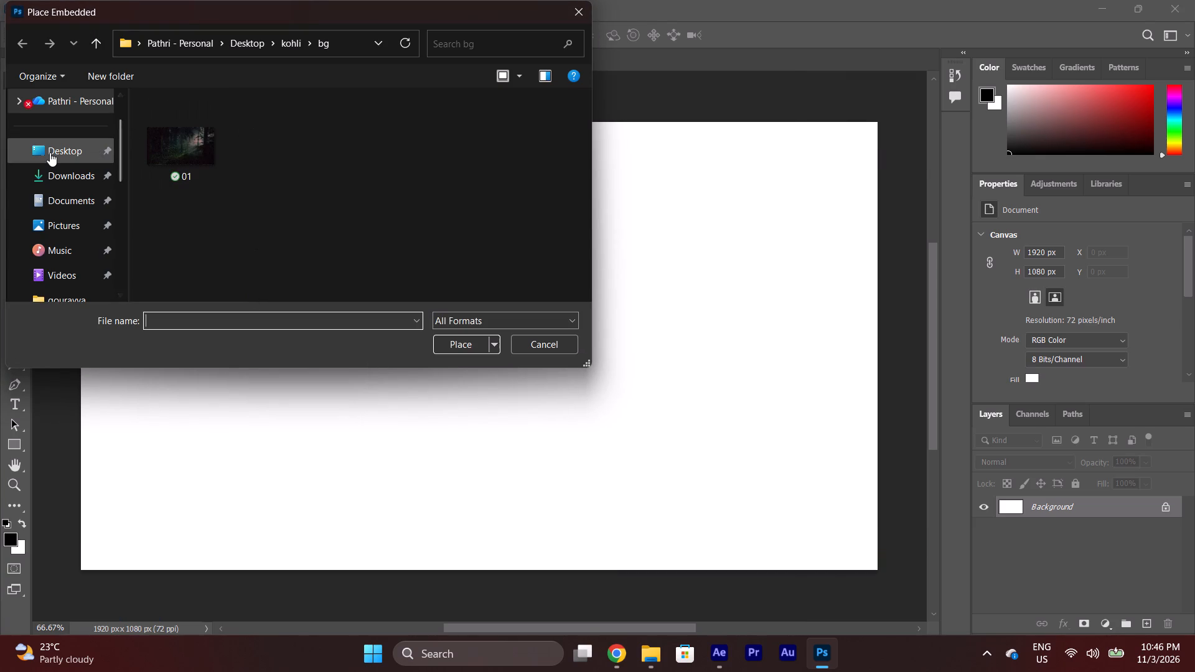
{"action": "double_click", "coordinate": [200, 132]}
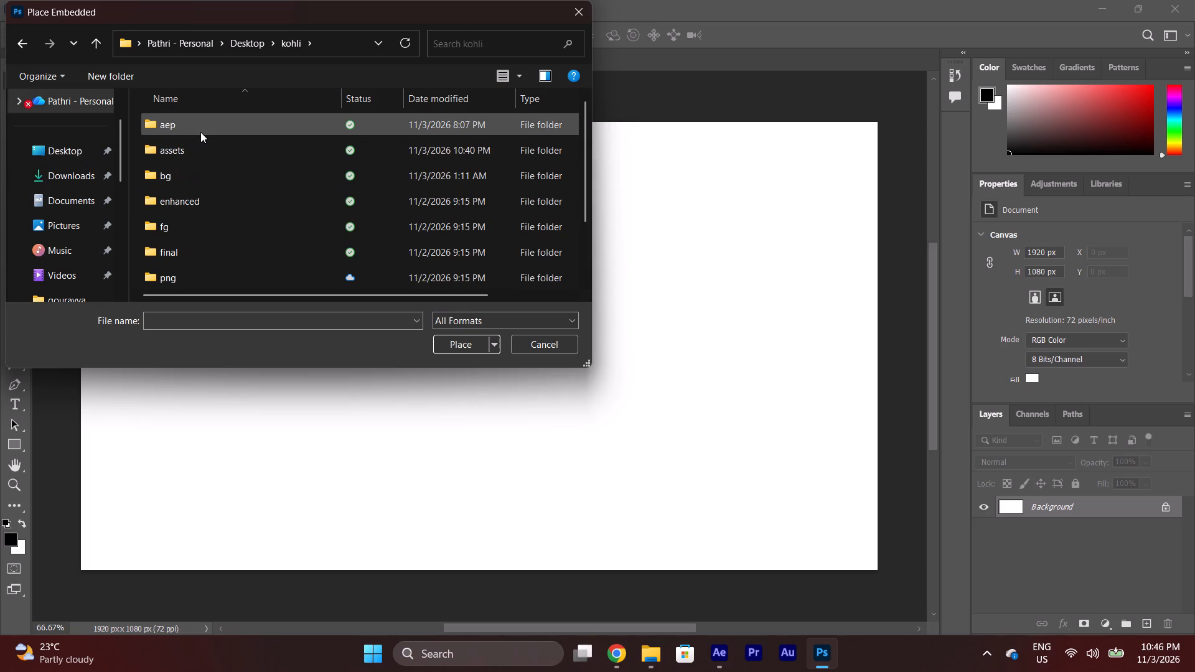
{"action": "double_click", "coordinate": [194, 146]}
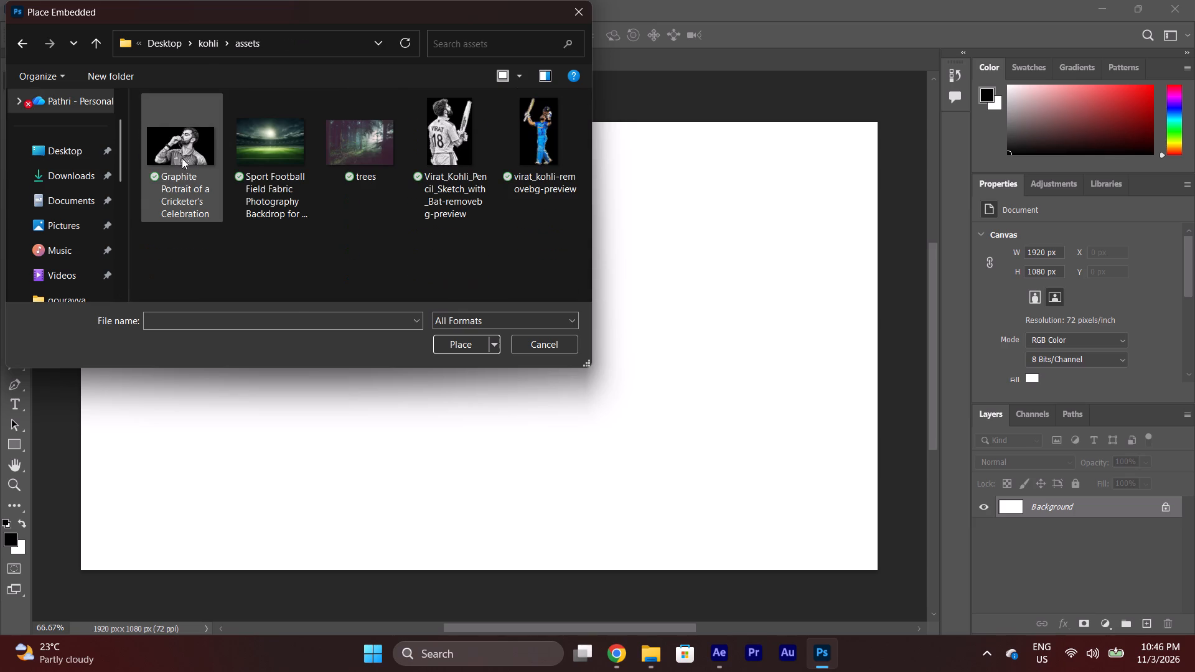
{"action": "left_click", "coordinate": [182, 152]}
{"action": "left_click", "coordinate": [467, 342]}
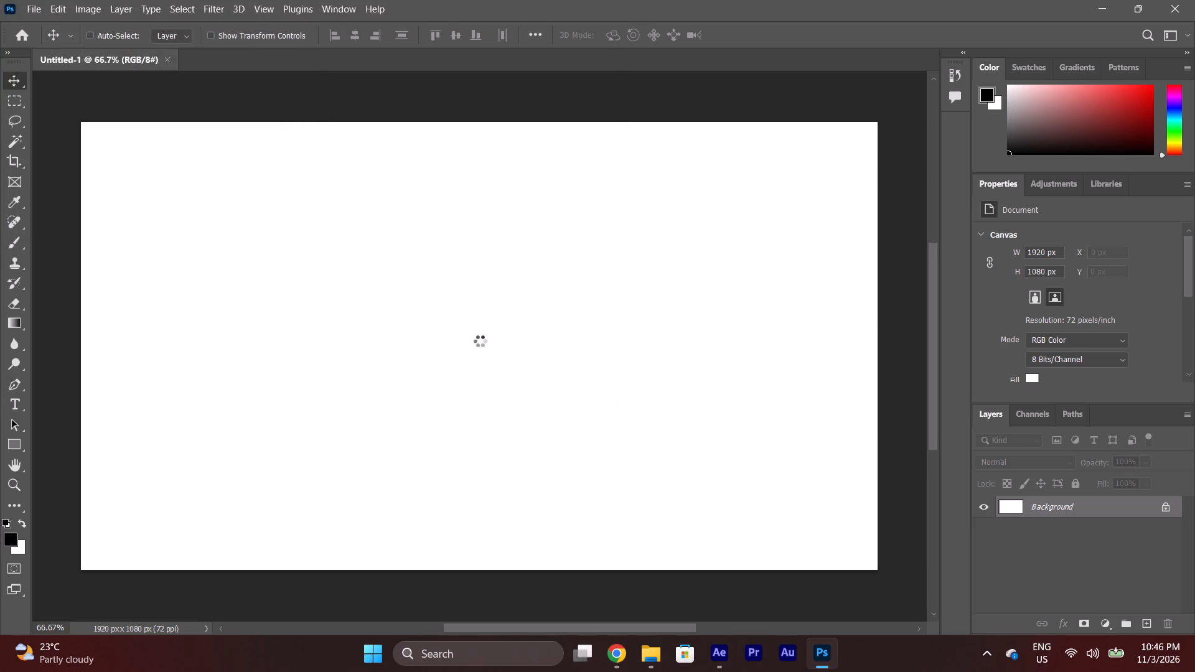
Move the placed portrait toward the canvas's upper-left corner, centred at about X 397.5 px, Y 423 px.
{"action": "left_click_drag", "start_coordinate": [649, 388], "coordinate": [601, 370]}
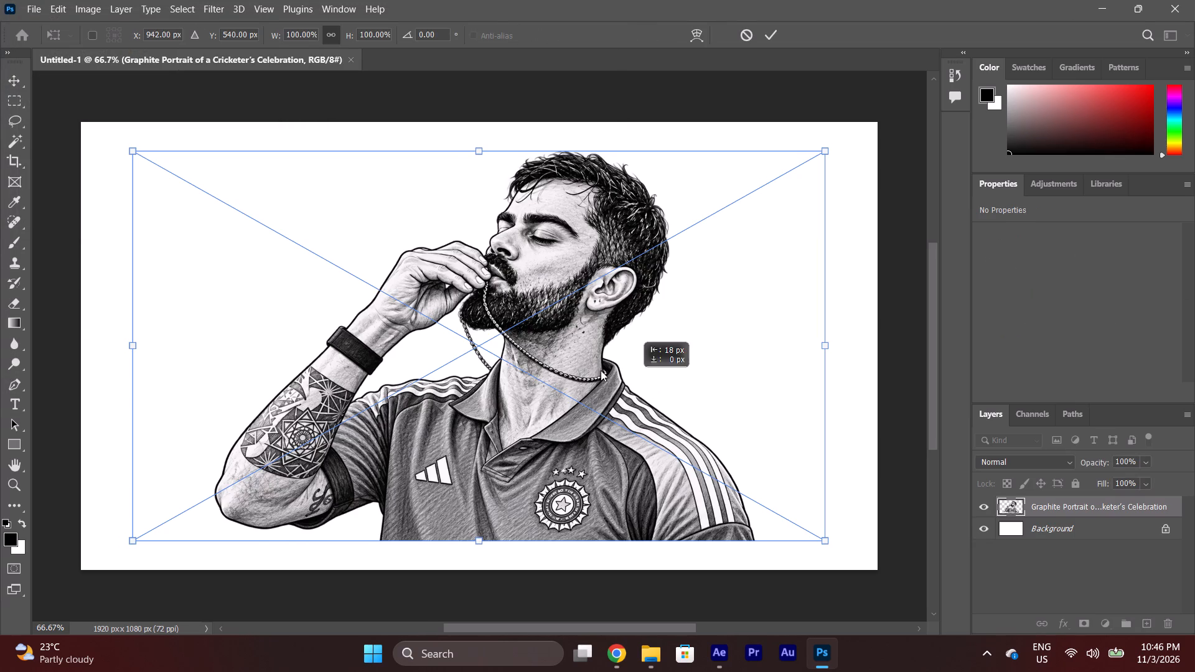
{"action": "left_click_drag", "start_coordinate": [601, 370], "coordinate": [508, 352]}
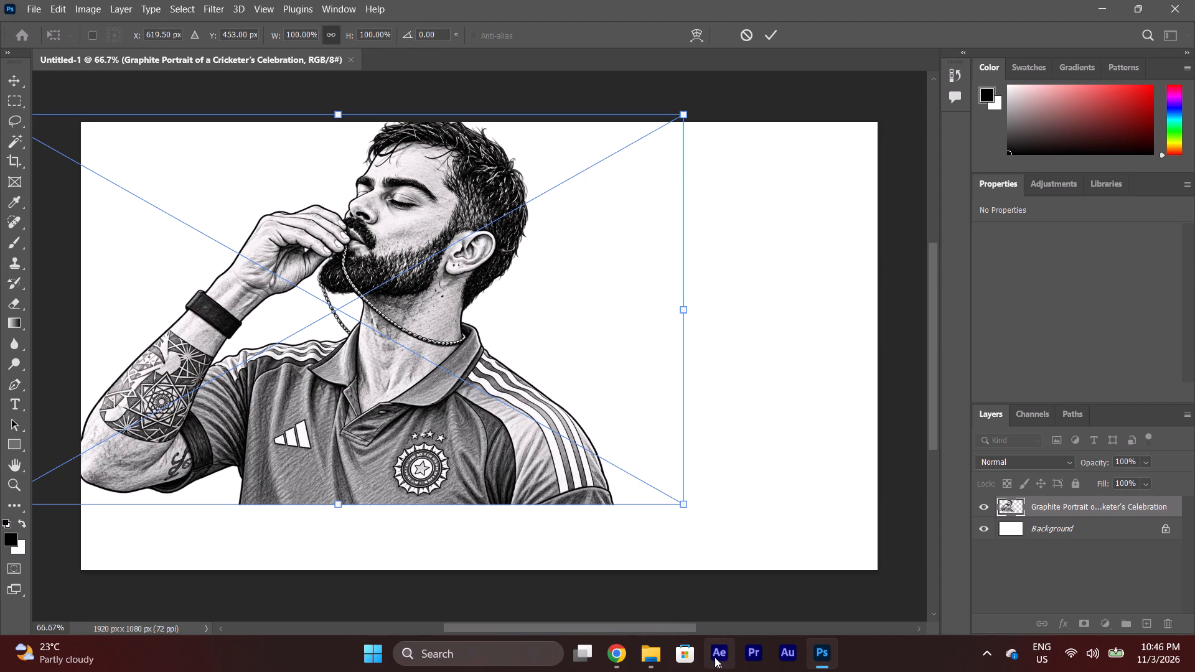
{"action": "left_click", "coordinate": [715, 657]}
{"action": "left_click", "coordinate": [715, 656]}
{"action": "left_click_drag", "start_coordinate": [460, 323], "coordinate": [387, 312]}
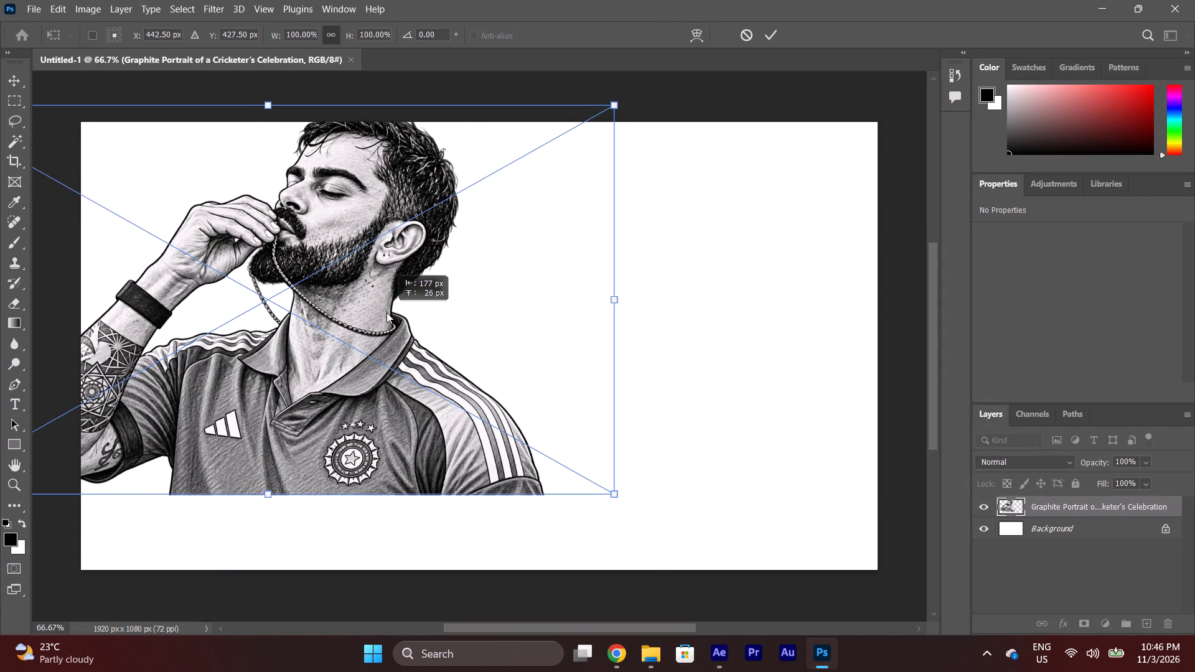
{"action": "left_click_drag", "start_coordinate": [387, 312], "coordinate": [366, 310]}
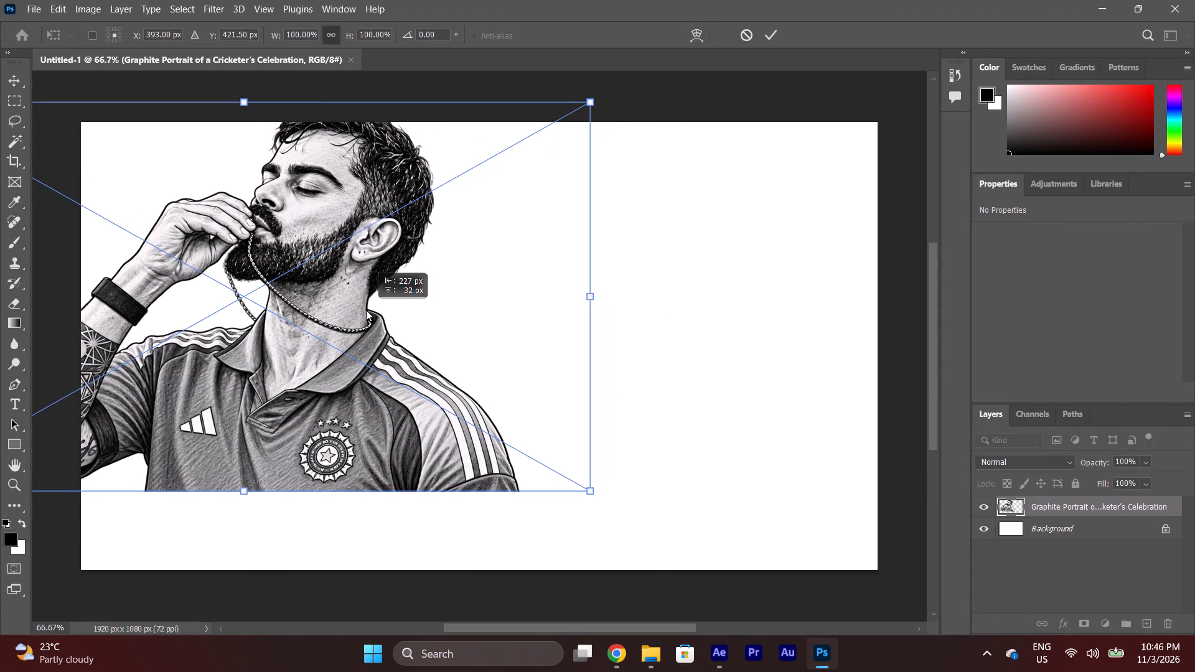
{"action": "left_click_drag", "start_coordinate": [366, 310], "coordinate": [364, 310]}
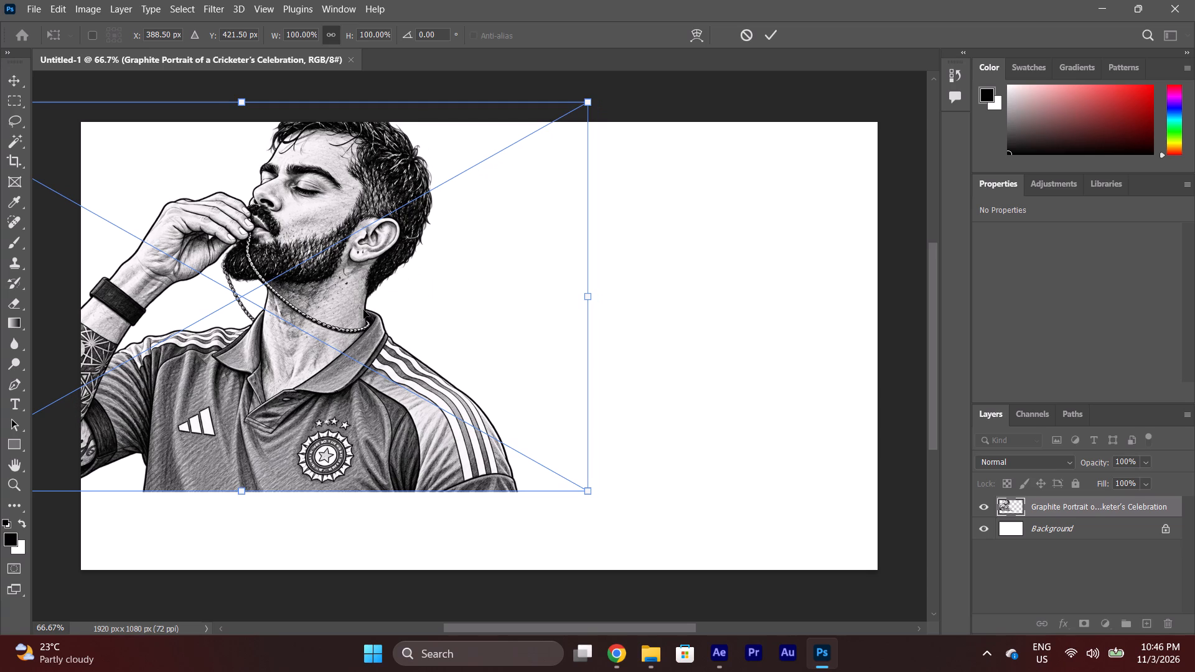
{"action": "left_click", "coordinate": [352, 342]}
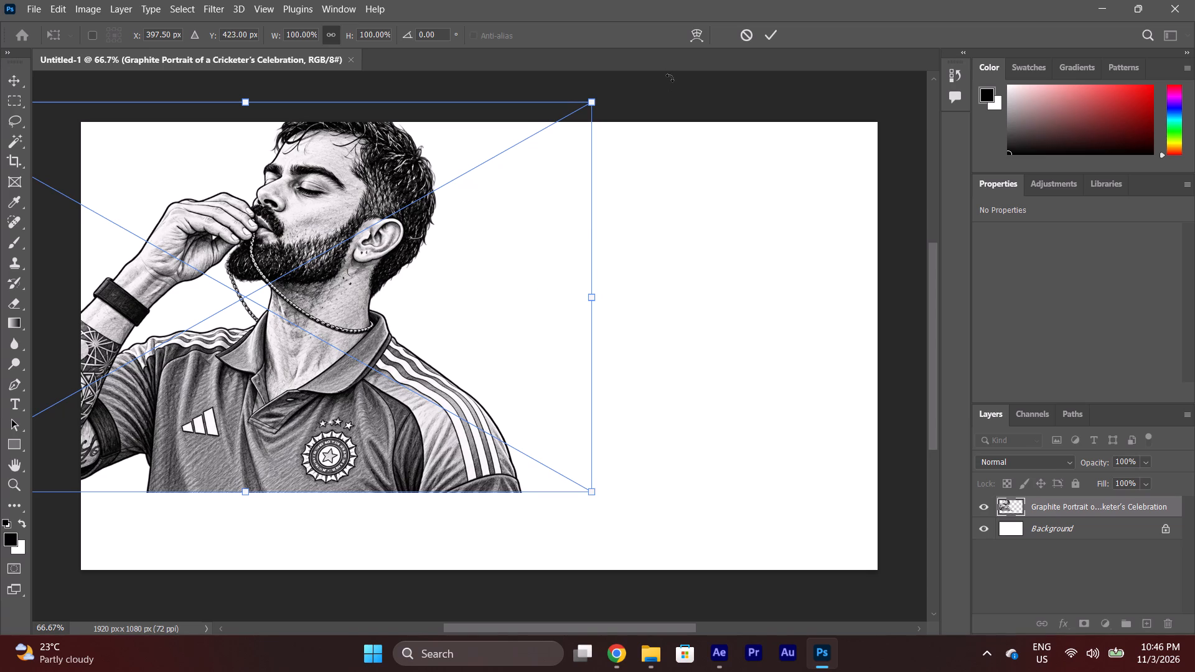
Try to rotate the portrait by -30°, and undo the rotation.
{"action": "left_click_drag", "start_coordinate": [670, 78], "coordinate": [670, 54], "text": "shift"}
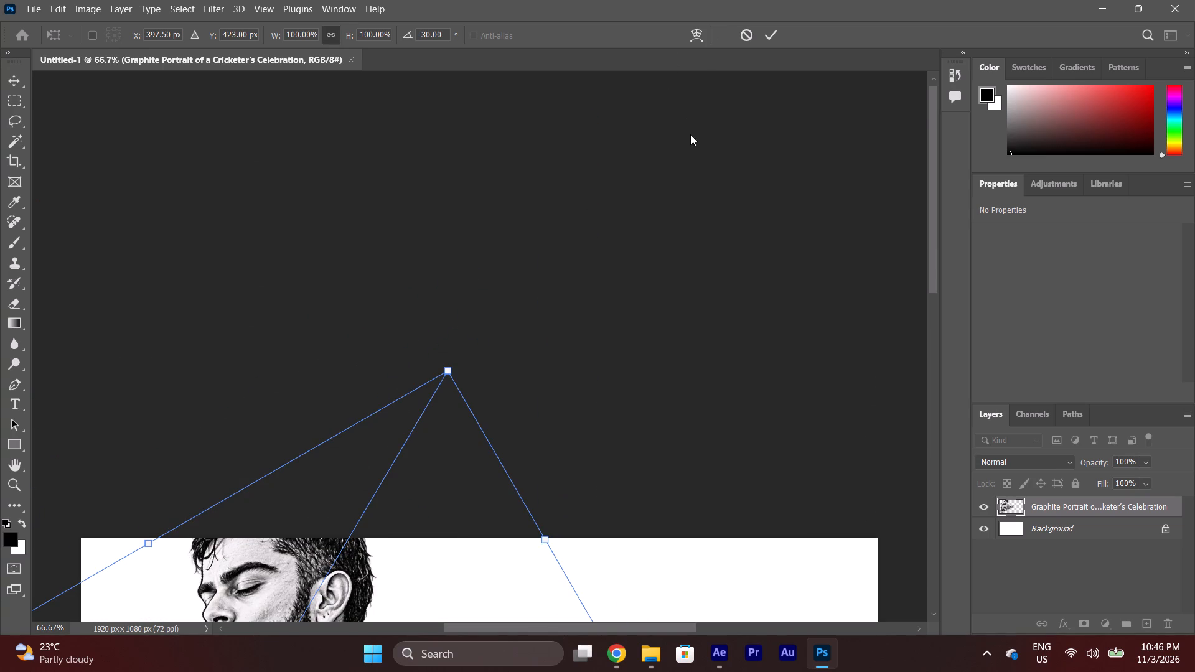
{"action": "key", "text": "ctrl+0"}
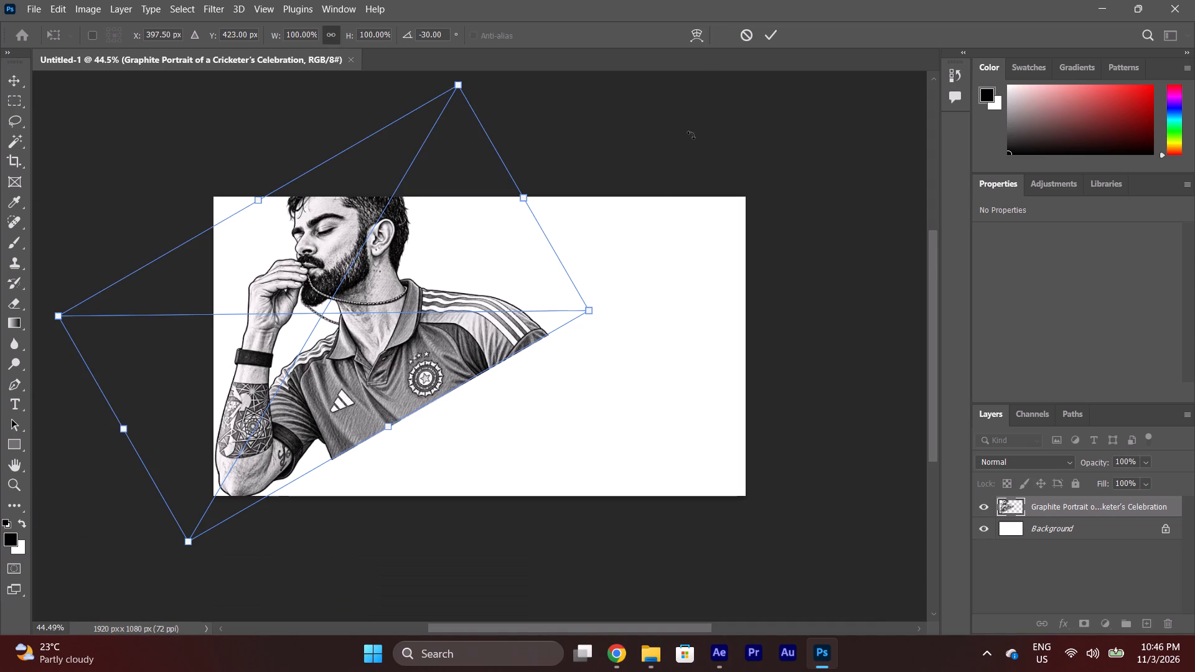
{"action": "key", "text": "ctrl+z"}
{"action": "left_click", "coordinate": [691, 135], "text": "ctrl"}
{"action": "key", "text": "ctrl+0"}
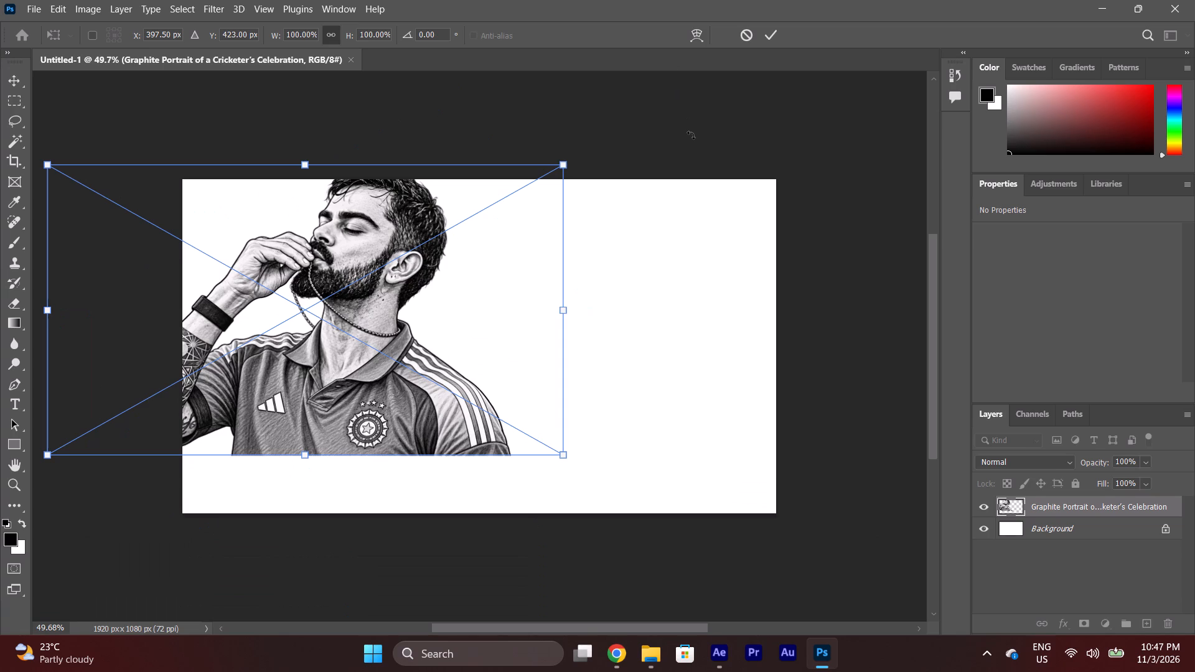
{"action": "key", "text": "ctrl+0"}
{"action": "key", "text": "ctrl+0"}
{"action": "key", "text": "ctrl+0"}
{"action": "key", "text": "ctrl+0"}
Commit the portrait's placement, then scale it to about 81.67% and centre it at about X 561.5 px, Y 411 px.
{"action": "left_click", "coordinate": [772, 34]}
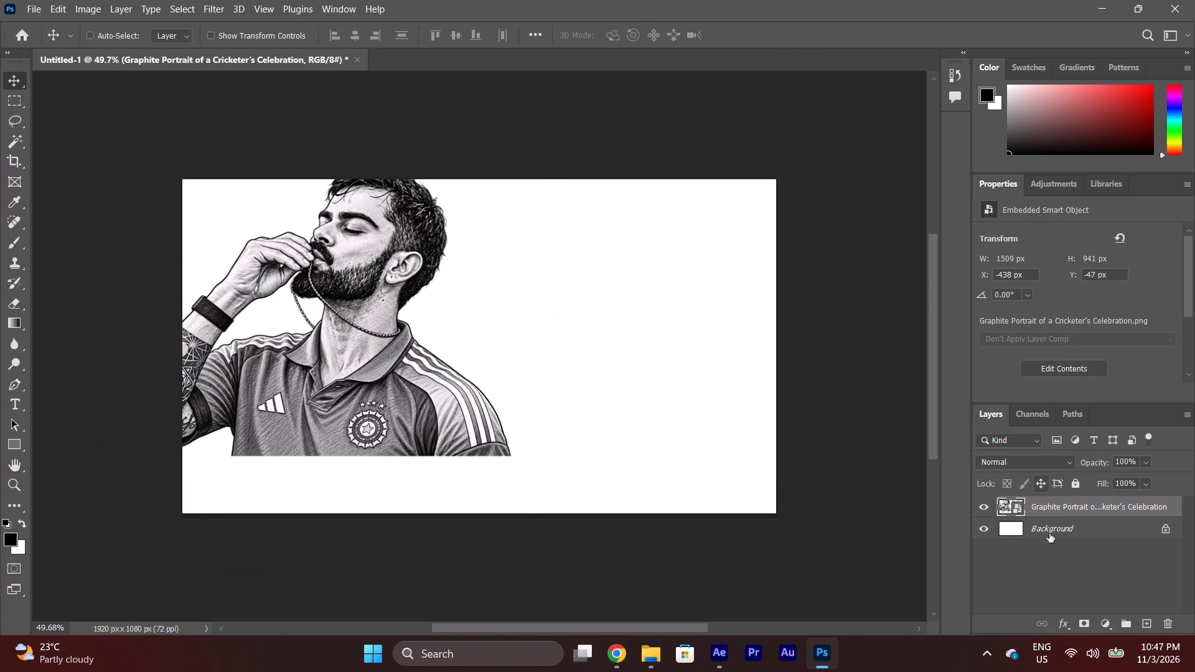
{"action": "left_click", "coordinate": [1075, 528]}
{"action": "key", "text": "ctrl+0"}
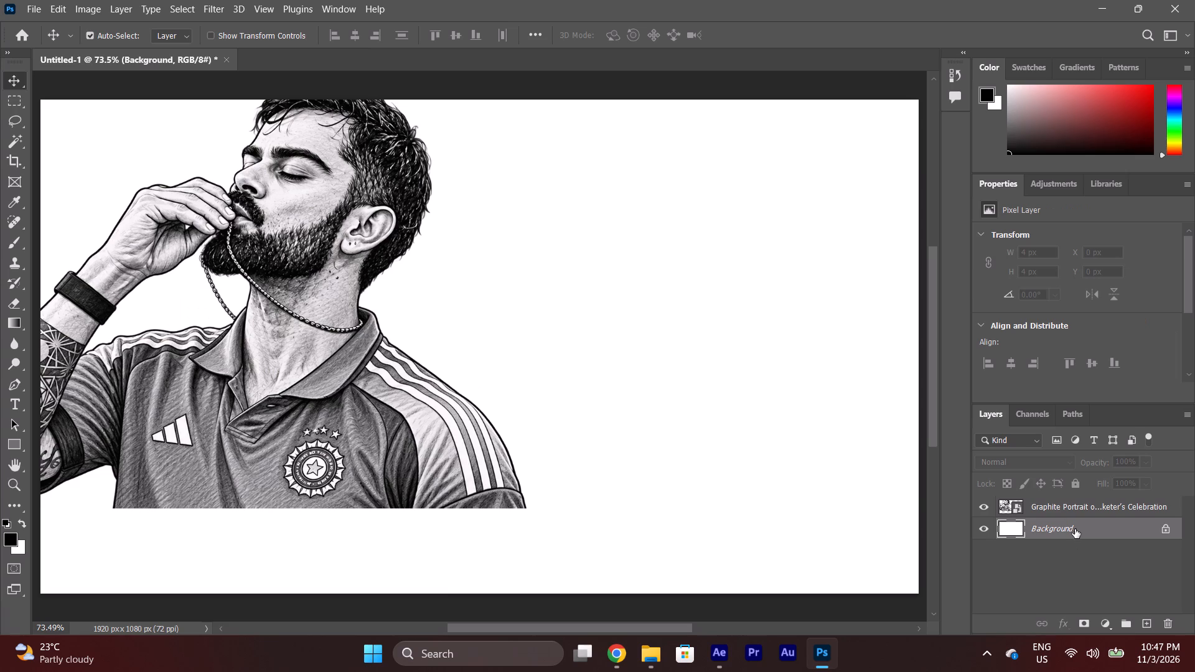
{"action": "left_click", "coordinate": [1108, 506], "text": "ctrl"}
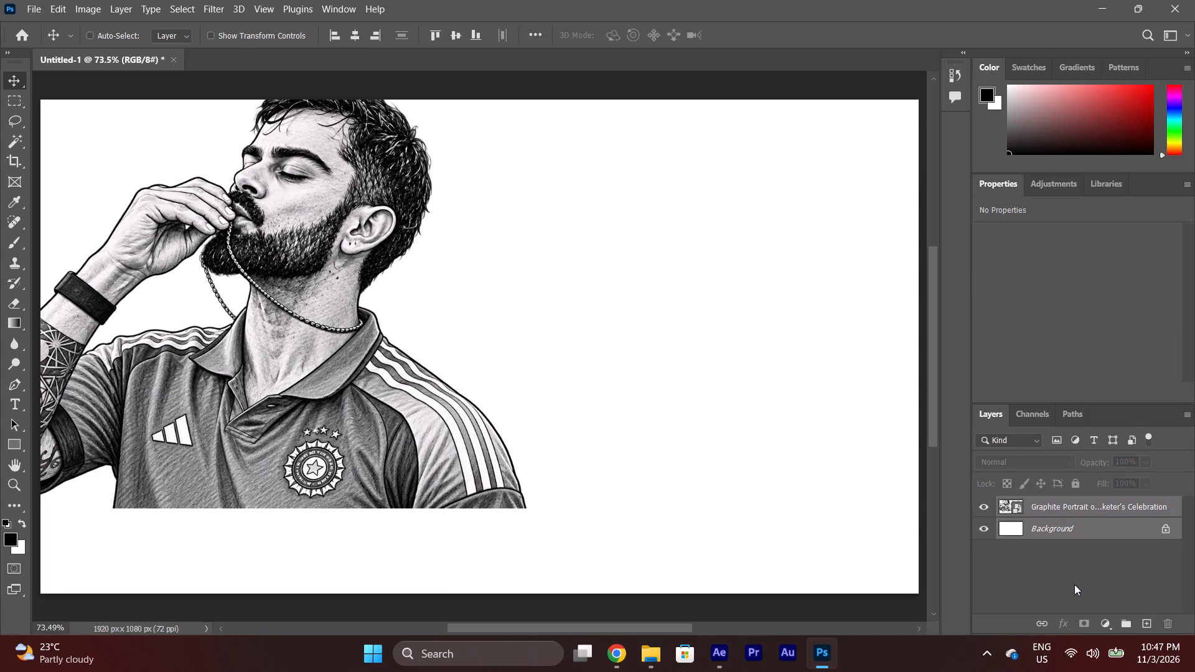
{"action": "left_click_drag", "start_coordinate": [1074, 584], "coordinate": [1074, 576]}
{"action": "left_click", "coordinate": [1076, 507]}
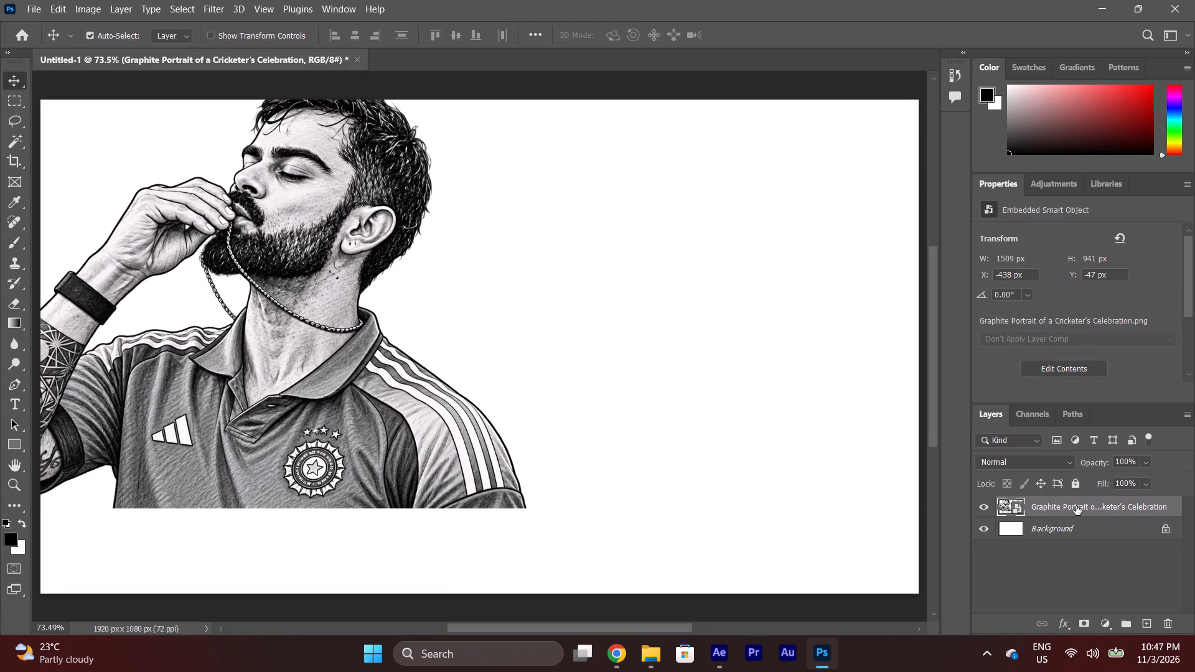
{"action": "key", "text": "ctrl+t"}
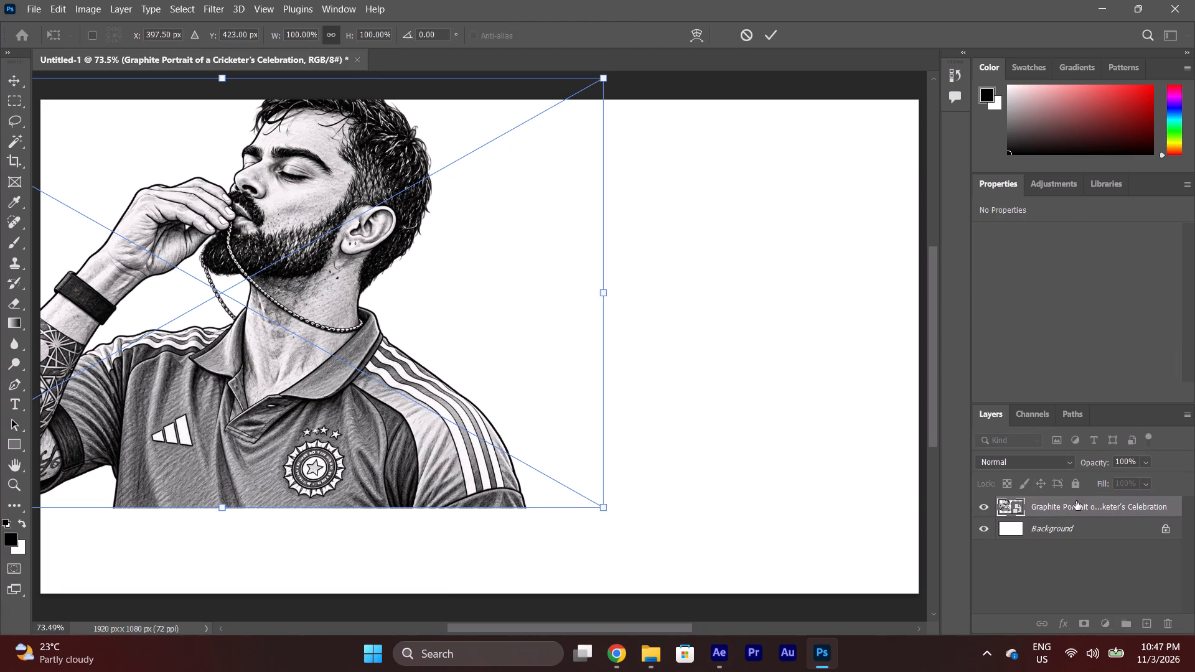
{"action": "key", "text": "ctrl+minus"}
{"action": "key", "text": "ctrl+minus"}
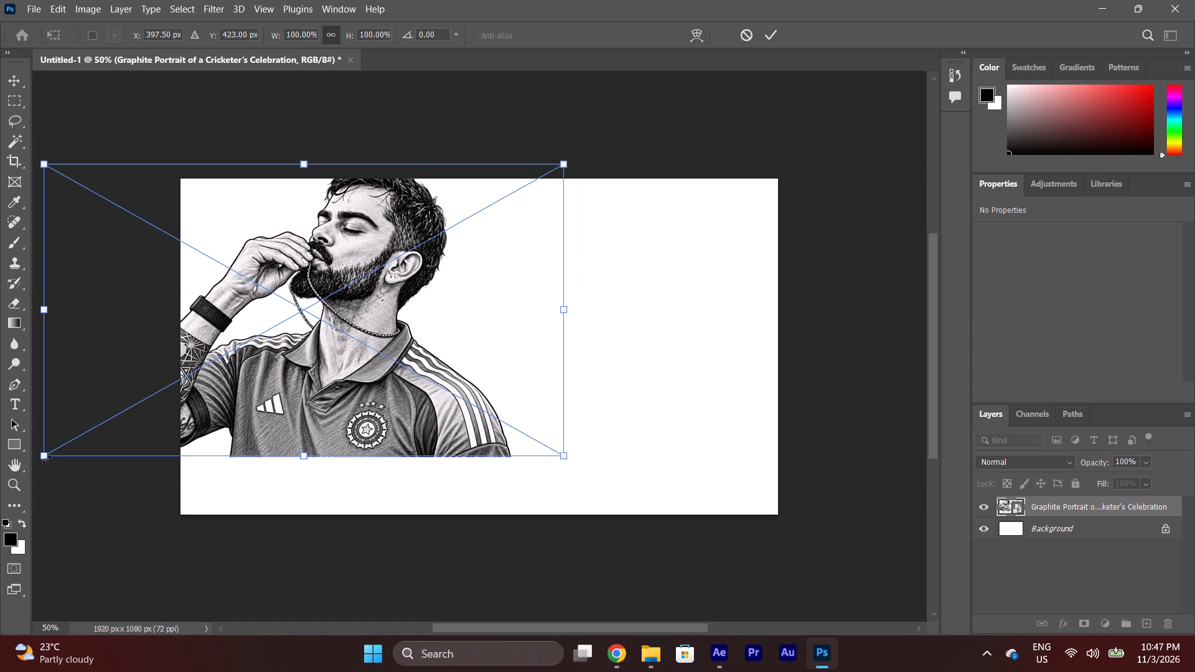
{"action": "left_click_drag", "start_coordinate": [45, 456], "coordinate": [45, 457], "text": "alt"}
{"action": "left_click_drag", "start_coordinate": [45, 457], "coordinate": [95, 433], "text": "alt"}
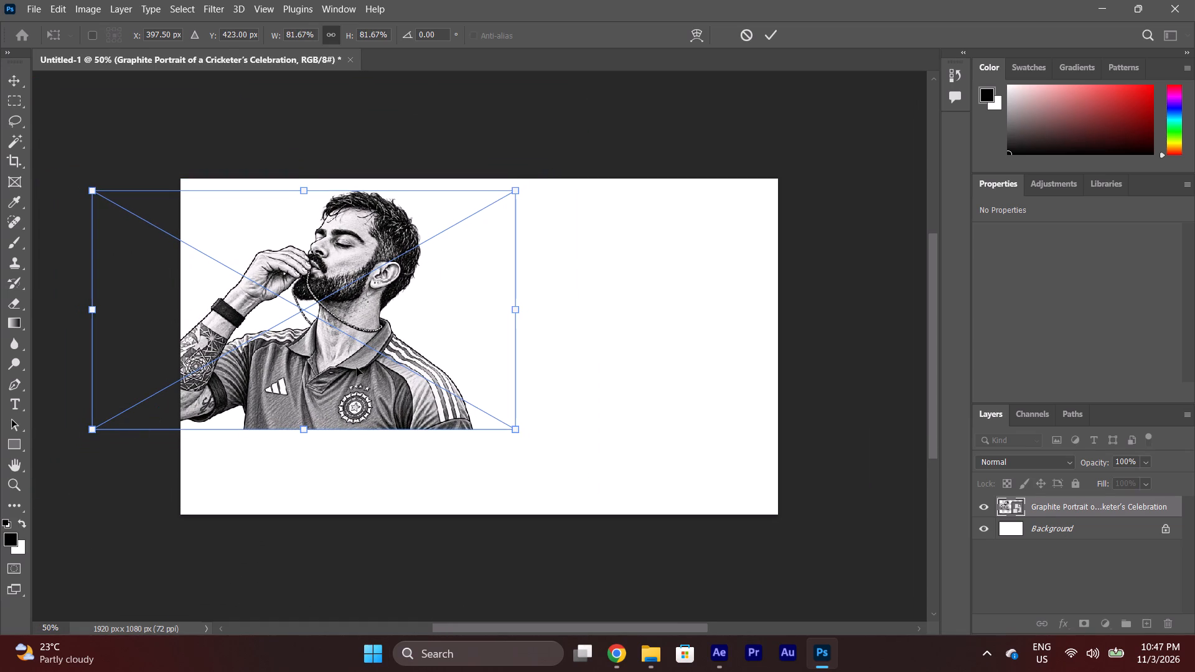
{"action": "left_click_drag", "start_coordinate": [357, 368], "coordinate": [408, 364]}
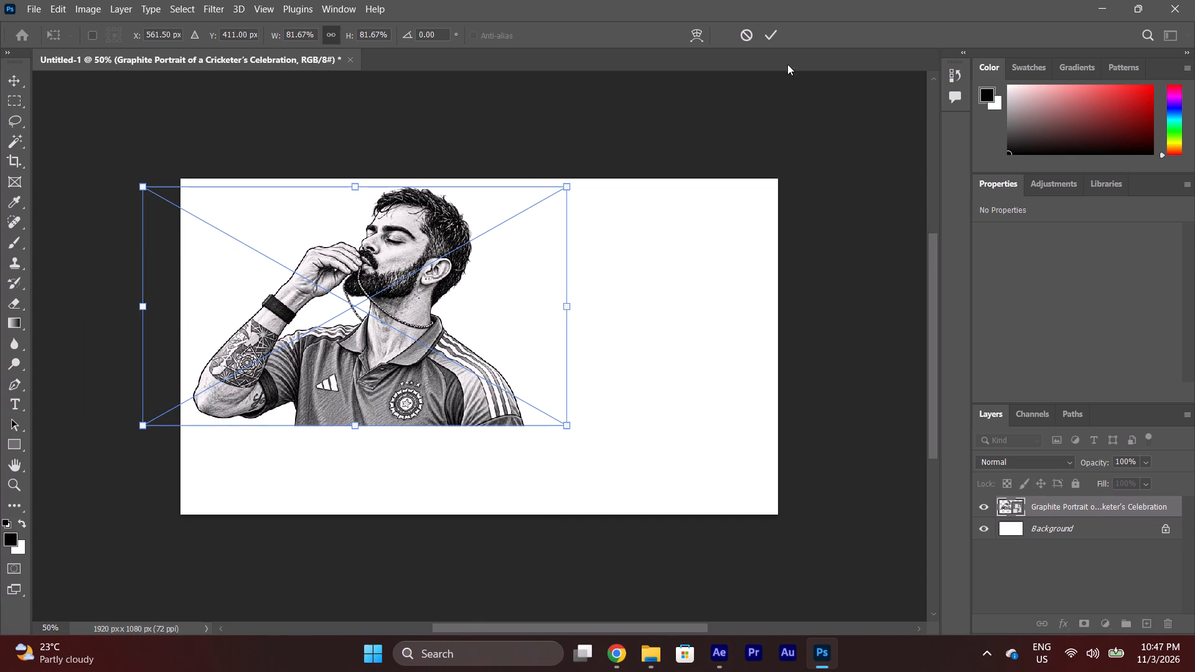
{"action": "left_click", "coordinate": [778, 35]}
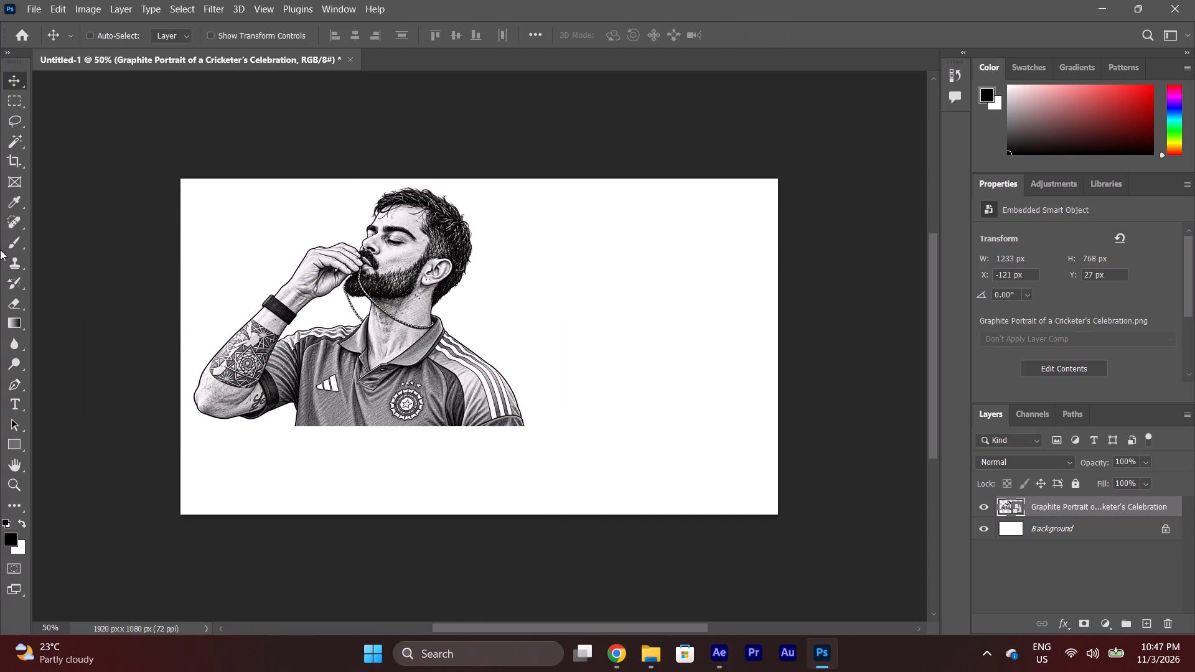
Rasterize the portrait layer for erasing and set the Eraser Tool to 10% flow and a size of 175 px.
{"action": "right_click", "coordinate": [11, 302]}
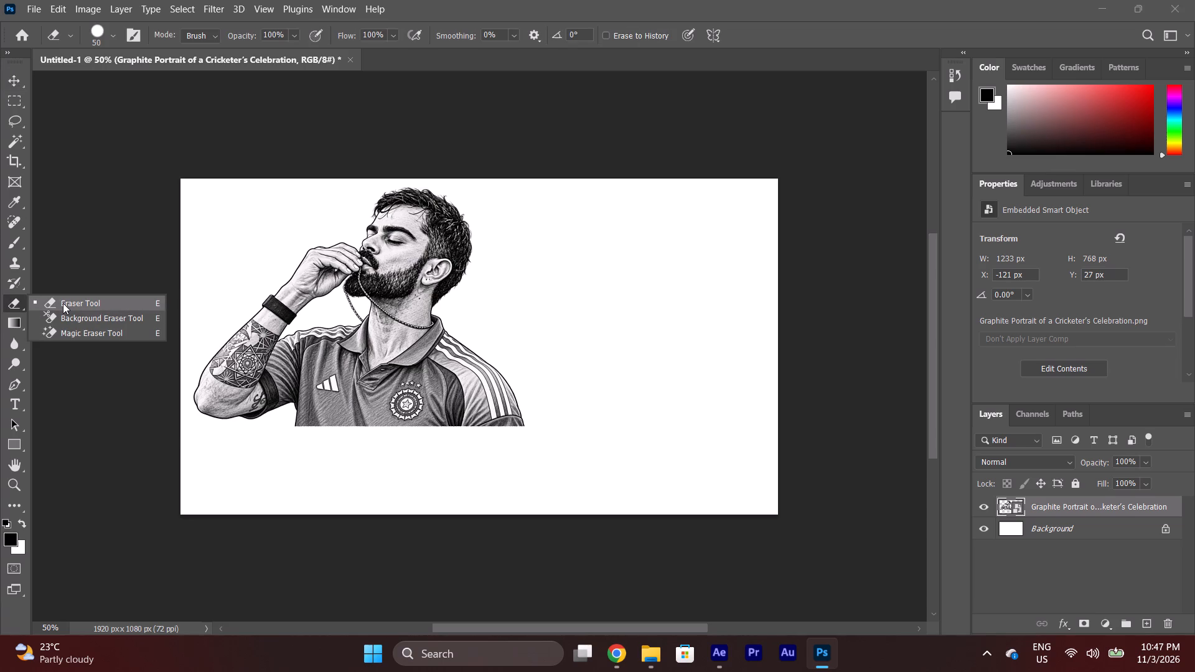
{"action": "left_click", "coordinate": [63, 303]}
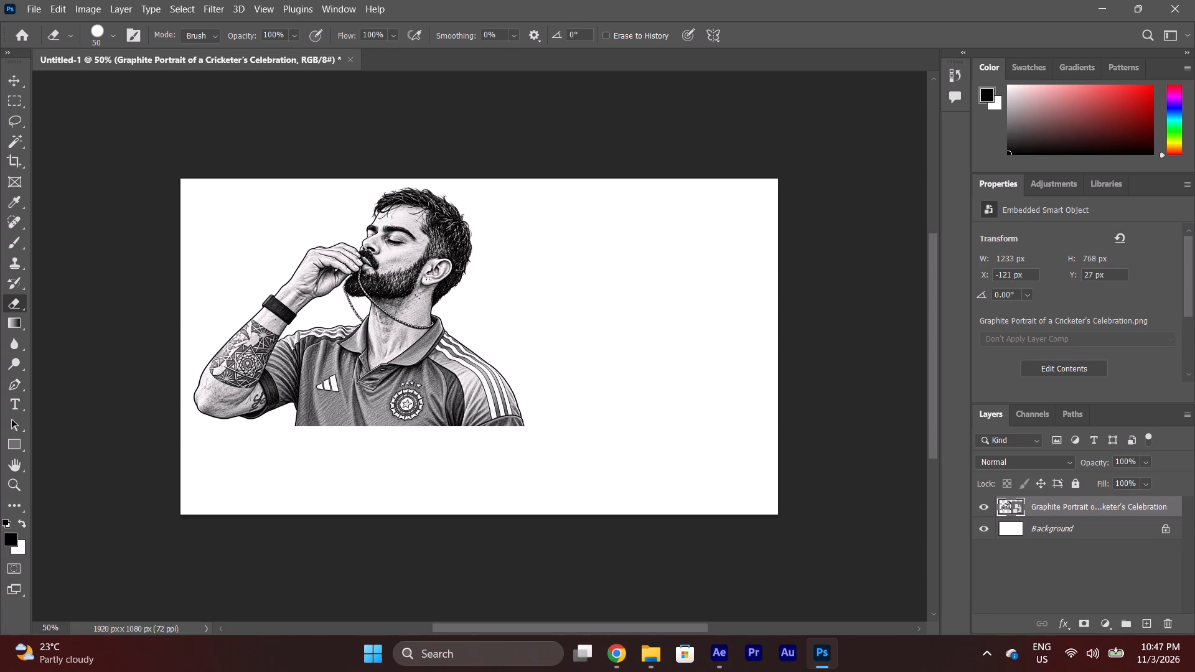
{"action": "left_click_drag", "start_coordinate": [344, 32], "coordinate": [279, 50]}
{"action": "left_click_drag", "start_coordinate": [279, 50], "coordinate": [273, 52]}
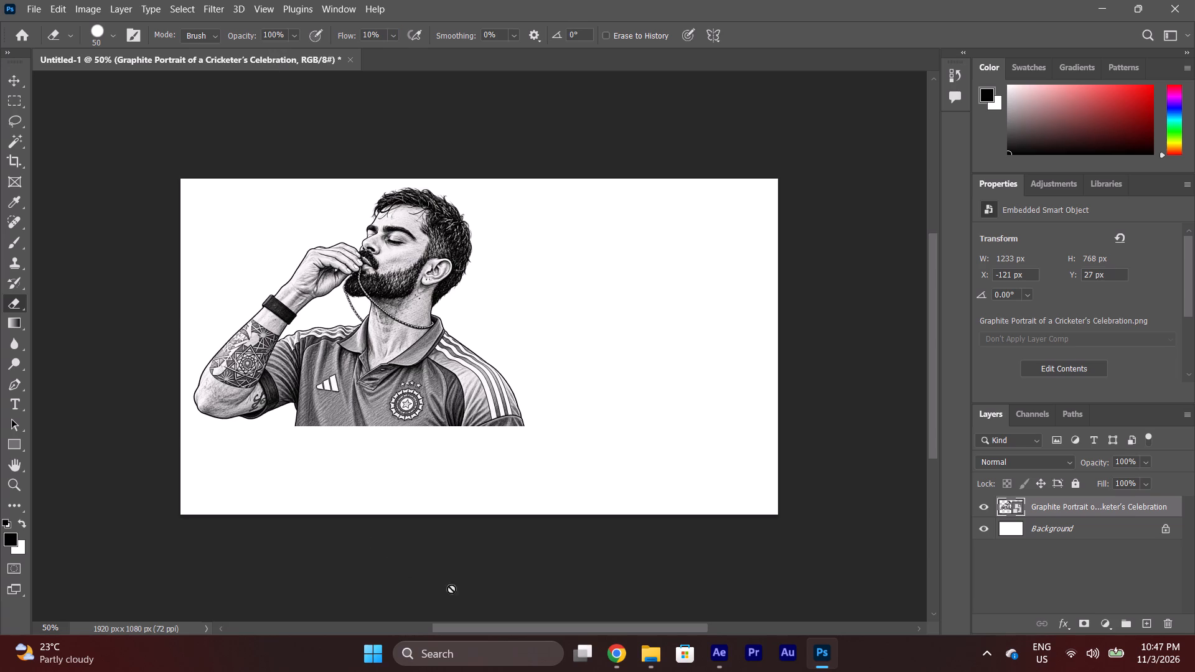
{"action": "left_click_drag", "start_coordinate": [525, 424], "coordinate": [473, 431]}
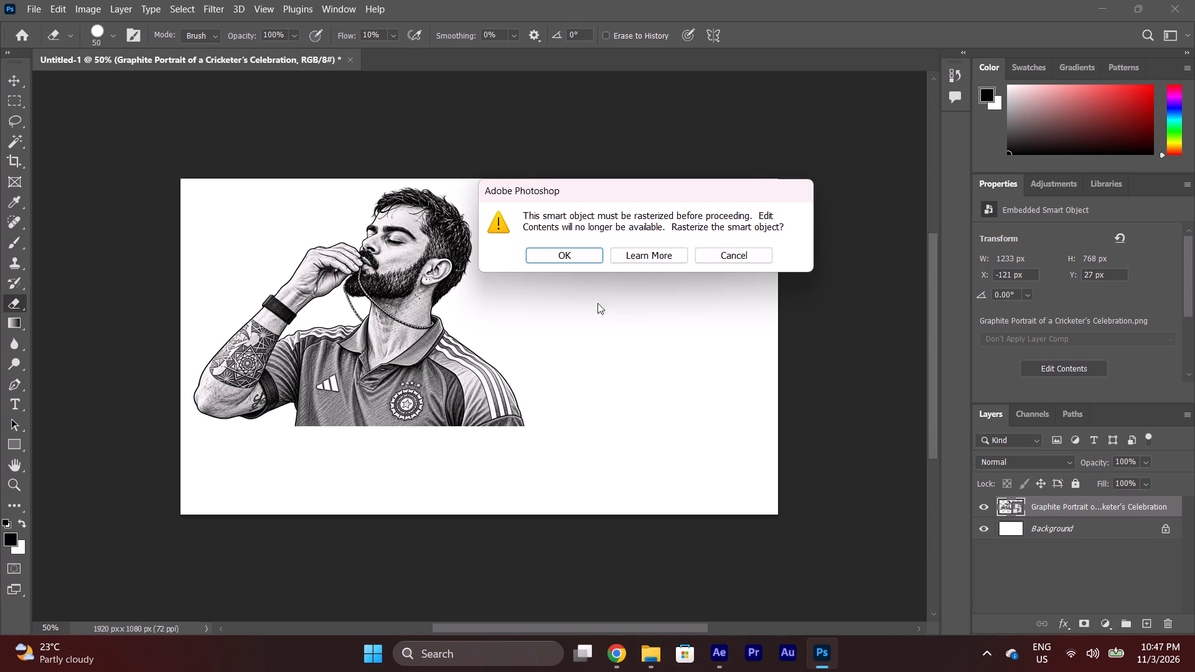
{"action": "left_click", "coordinate": [565, 253]}
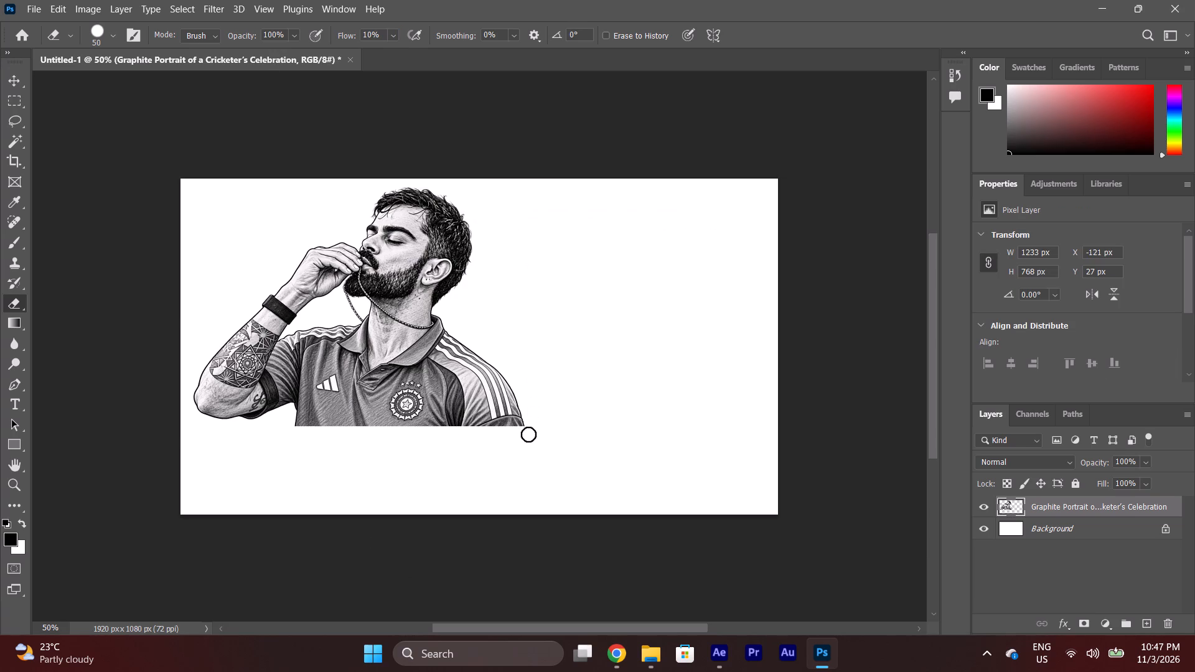
{"action": "left_click", "coordinate": [526, 422]}
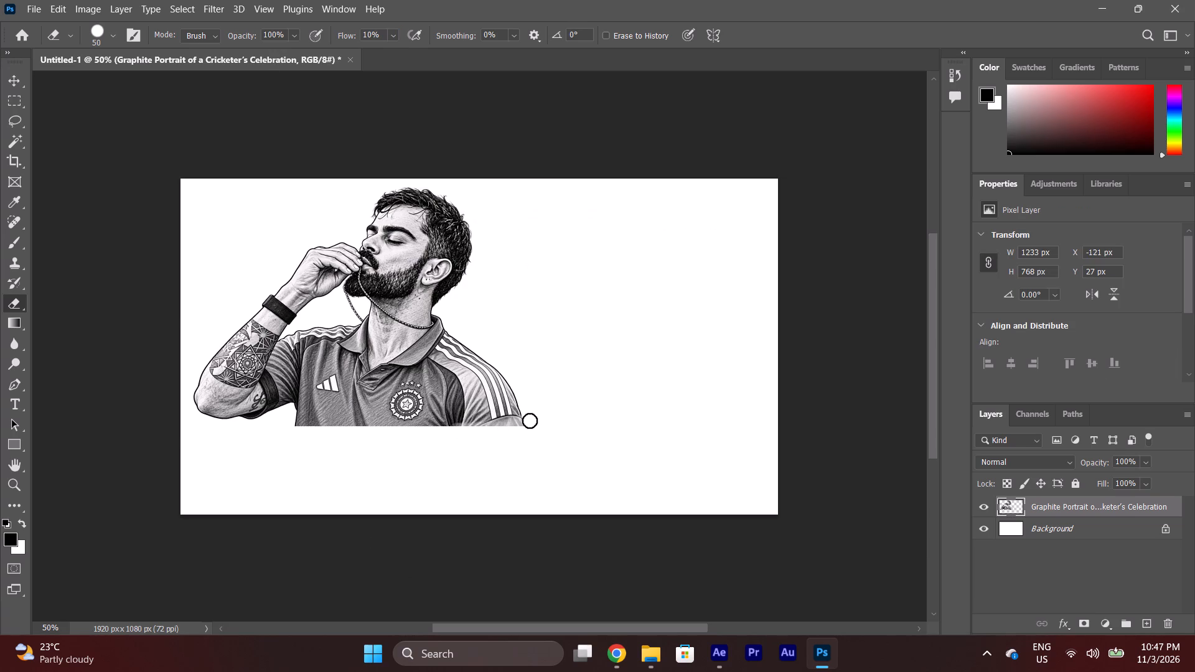
{"action": "type", "text": "]]"}
{"action": "key", "text": "bracketright"}
{"action": "key", "text": "bracketright"}
{"action": "type", "text": "]]]]"}
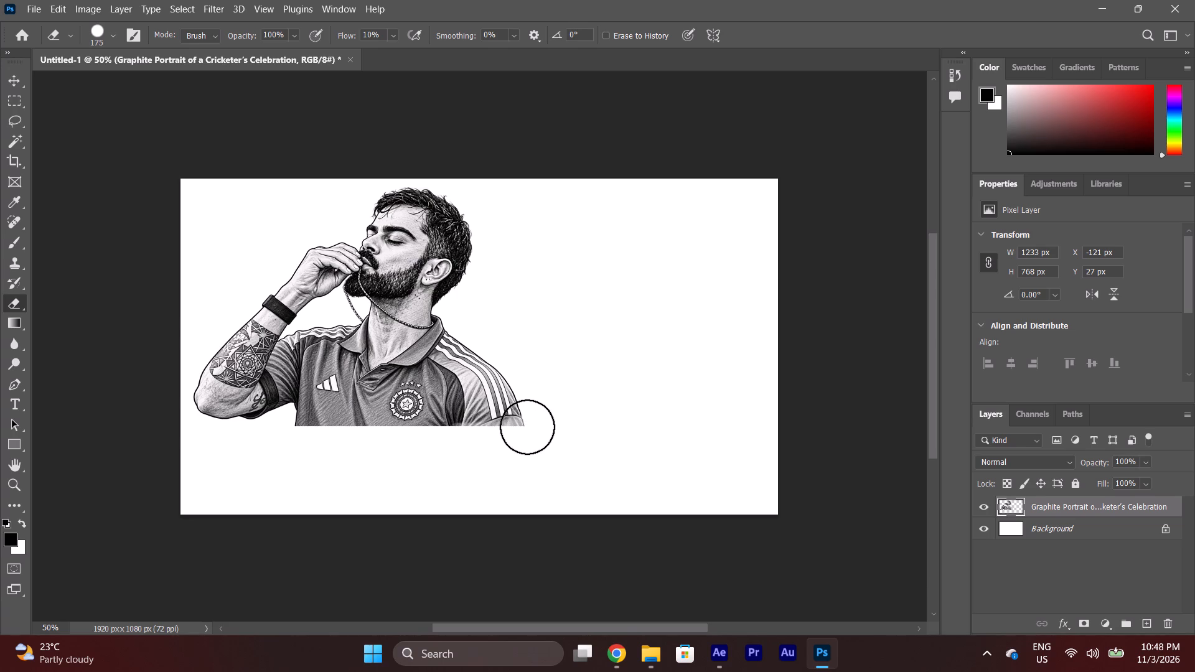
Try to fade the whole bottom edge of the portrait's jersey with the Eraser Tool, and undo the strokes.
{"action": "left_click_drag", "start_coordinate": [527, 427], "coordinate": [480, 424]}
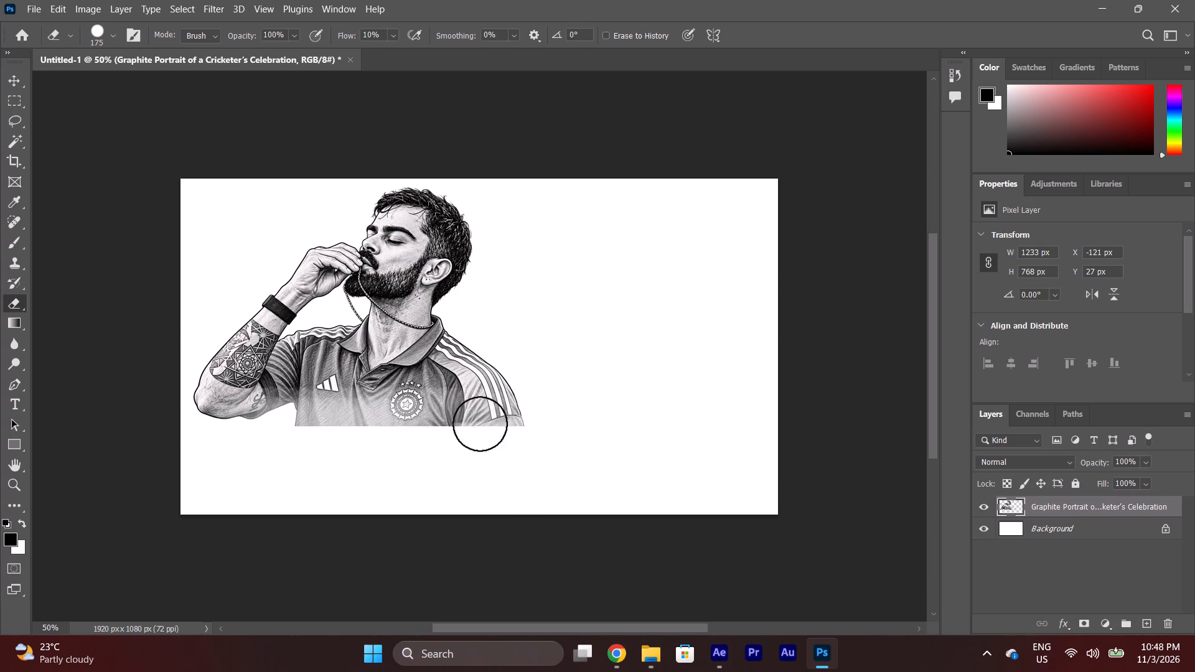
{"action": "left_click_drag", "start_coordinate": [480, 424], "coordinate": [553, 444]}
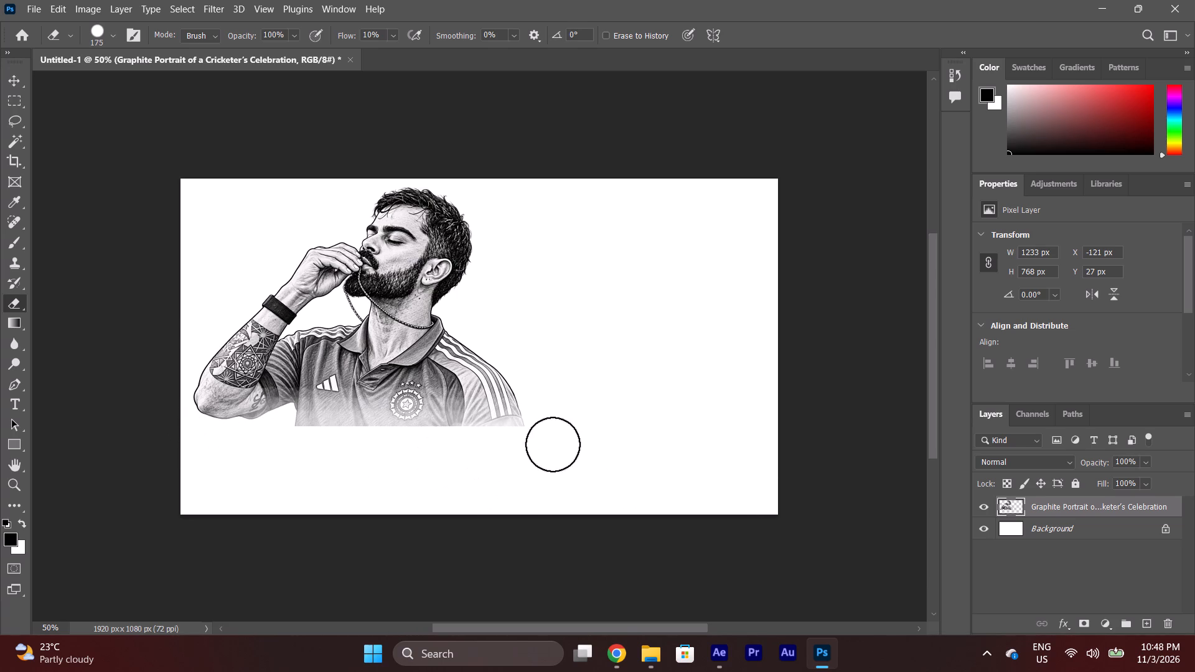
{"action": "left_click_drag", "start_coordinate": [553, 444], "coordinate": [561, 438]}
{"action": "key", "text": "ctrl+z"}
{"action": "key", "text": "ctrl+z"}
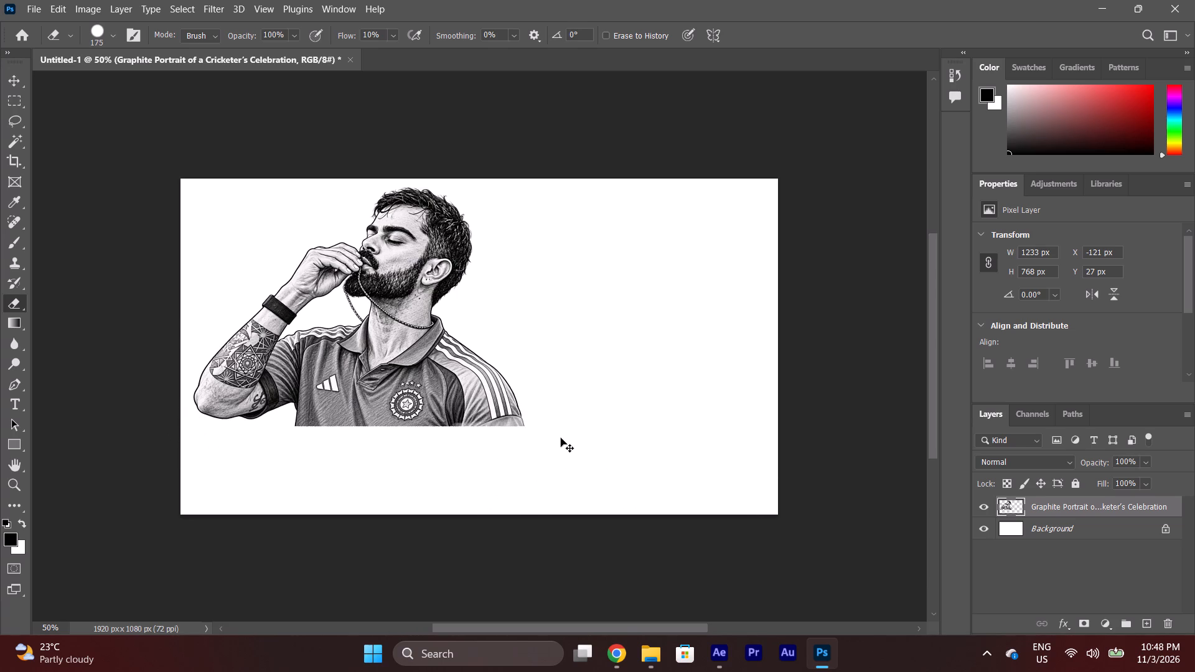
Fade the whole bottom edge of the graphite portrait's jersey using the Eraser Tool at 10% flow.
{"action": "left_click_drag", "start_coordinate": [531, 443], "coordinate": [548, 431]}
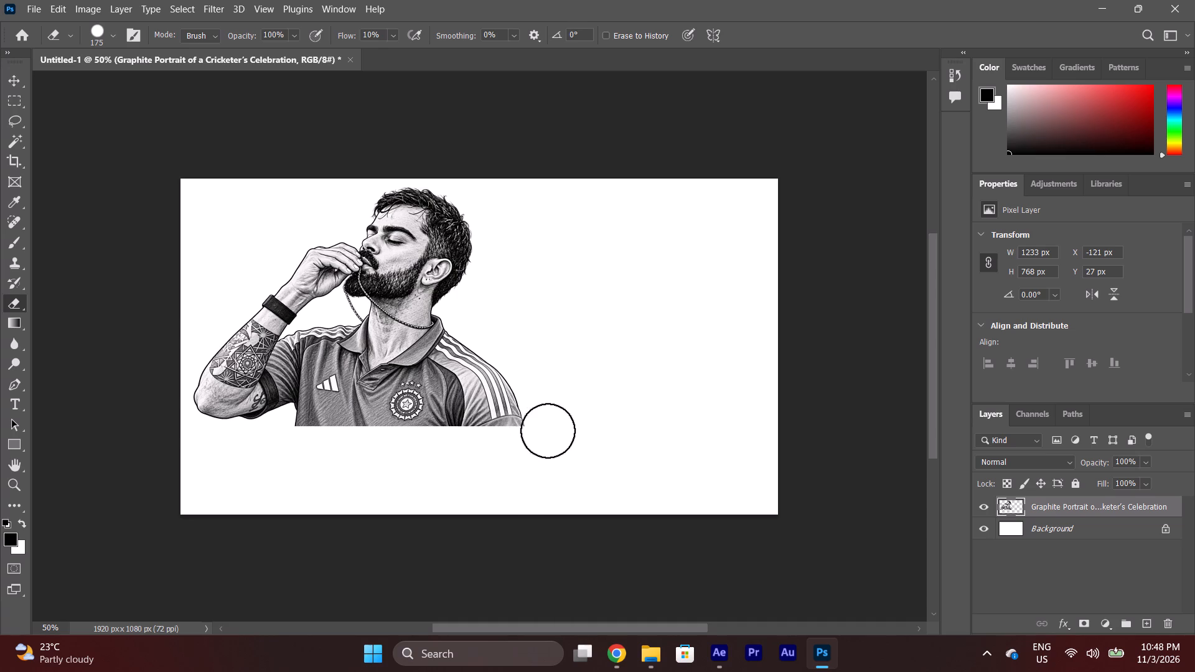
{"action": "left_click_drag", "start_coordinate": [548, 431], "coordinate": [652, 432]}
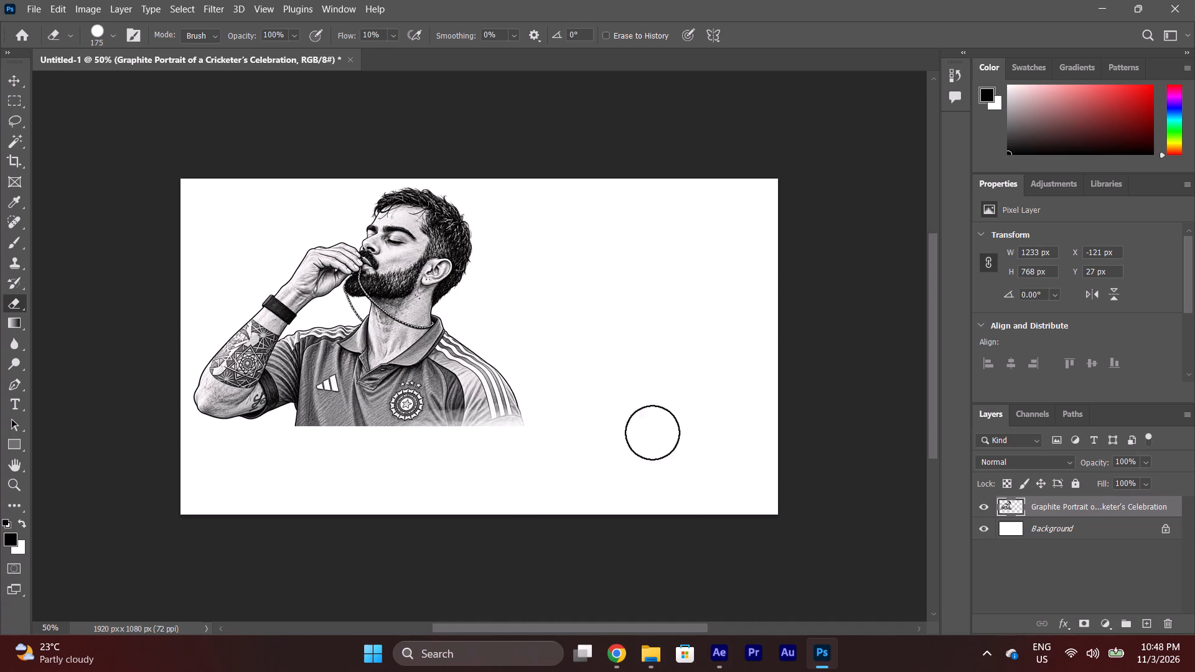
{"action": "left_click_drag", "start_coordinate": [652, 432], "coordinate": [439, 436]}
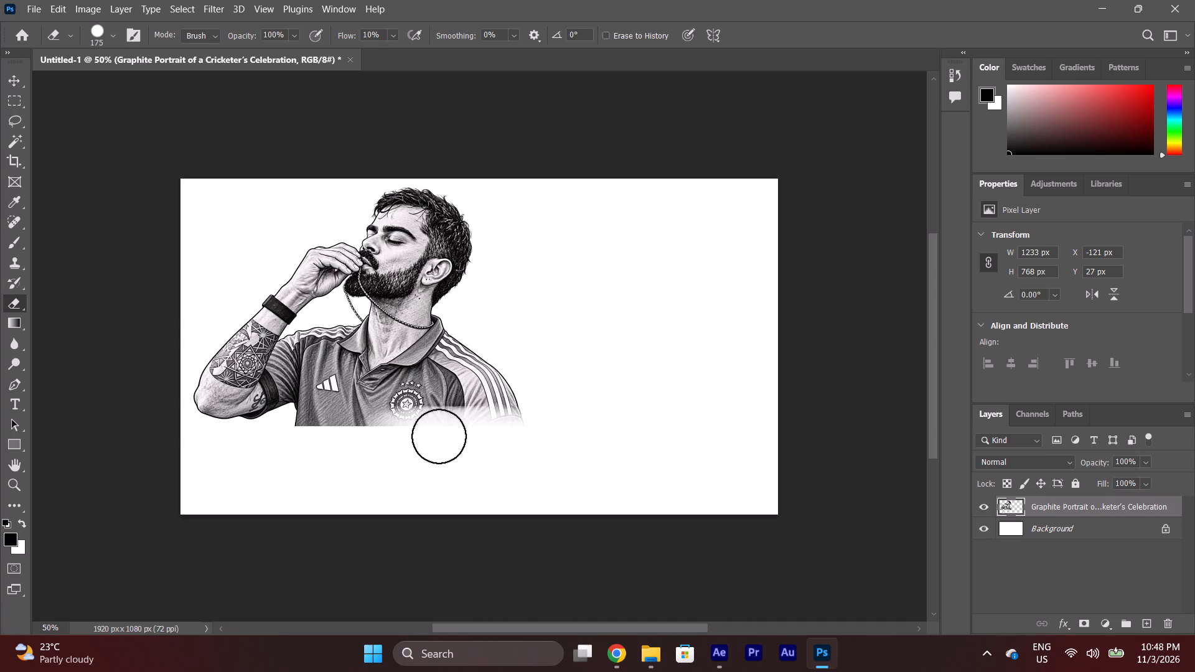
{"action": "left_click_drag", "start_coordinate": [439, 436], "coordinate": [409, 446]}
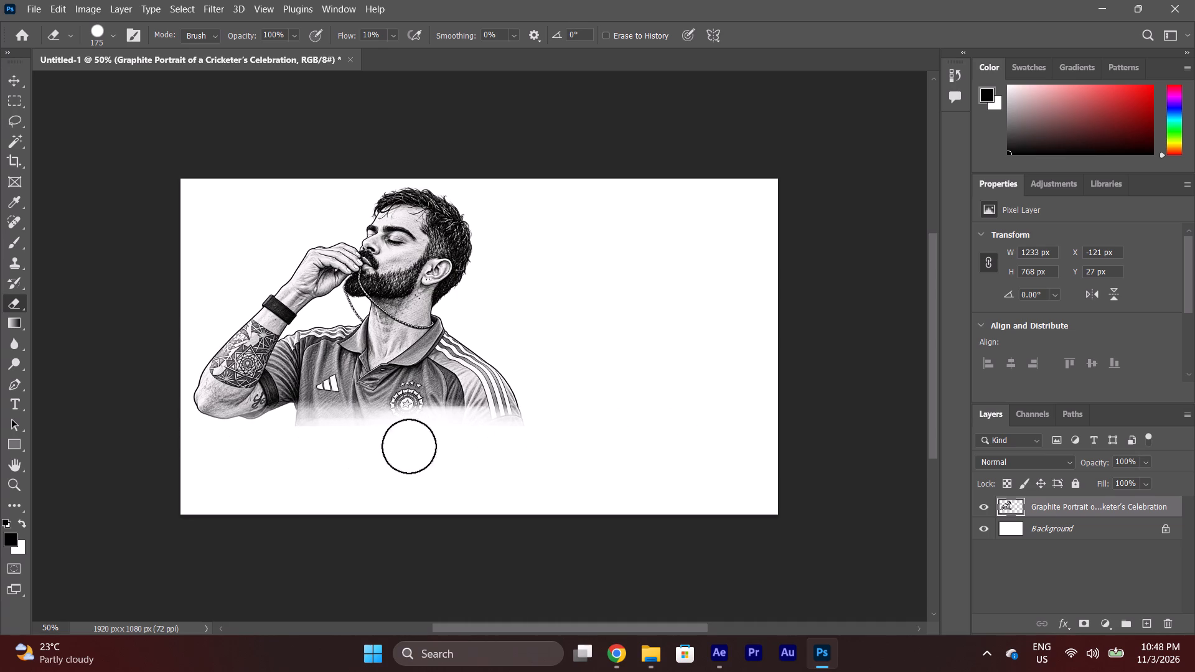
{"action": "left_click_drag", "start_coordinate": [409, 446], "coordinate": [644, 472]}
Delete the graphite portrait layer, leaving only the Background layer in the document.
{"action": "key", "text": "Delete"}
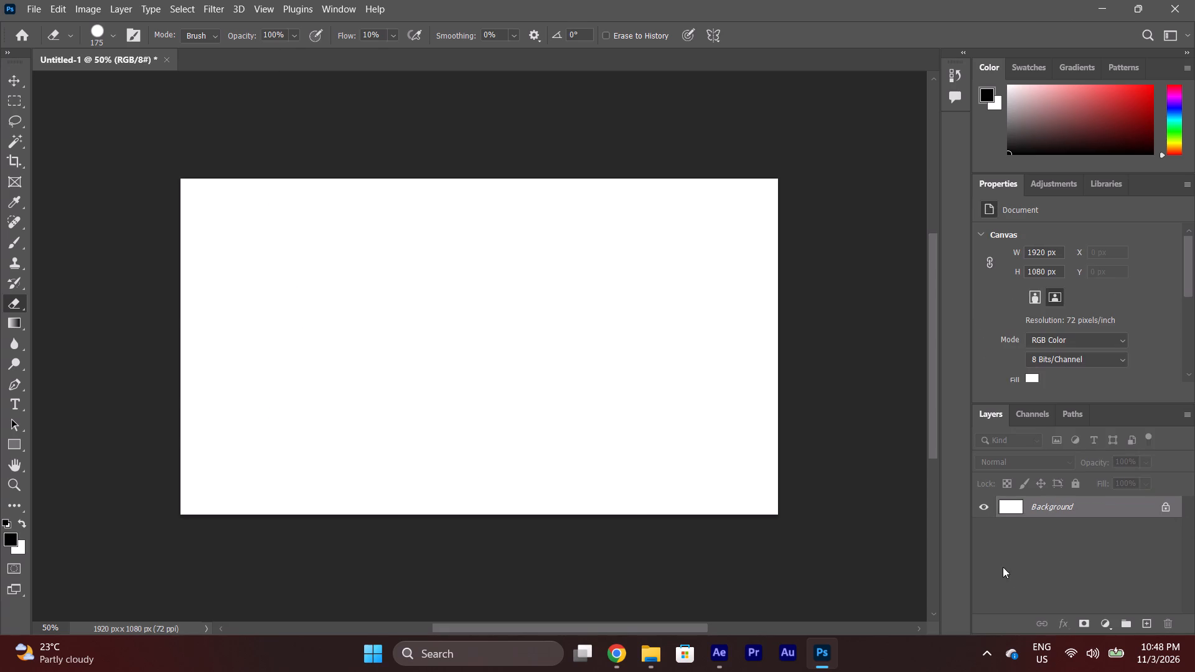
Place the image Virat_Kohli_Pencil_Sketch_with_Bat-removebg-preview from the assets folder as an embedded object.
{"action": "key", "text": "ctrl+a"}
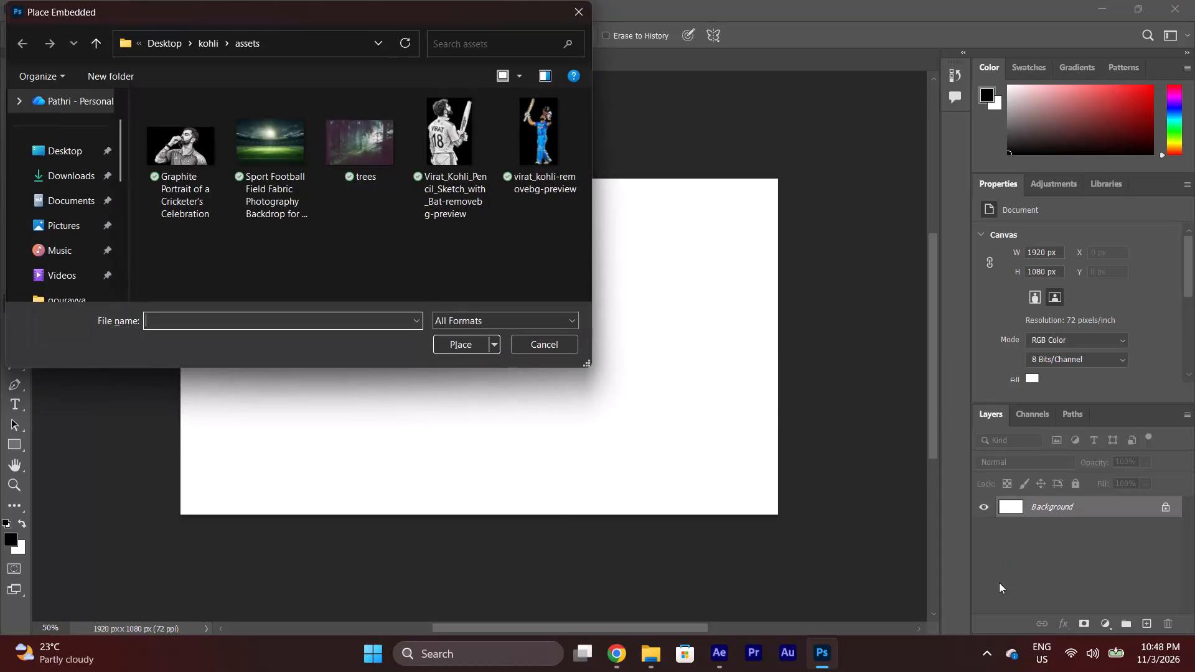
{"action": "left_click", "coordinate": [437, 157]}
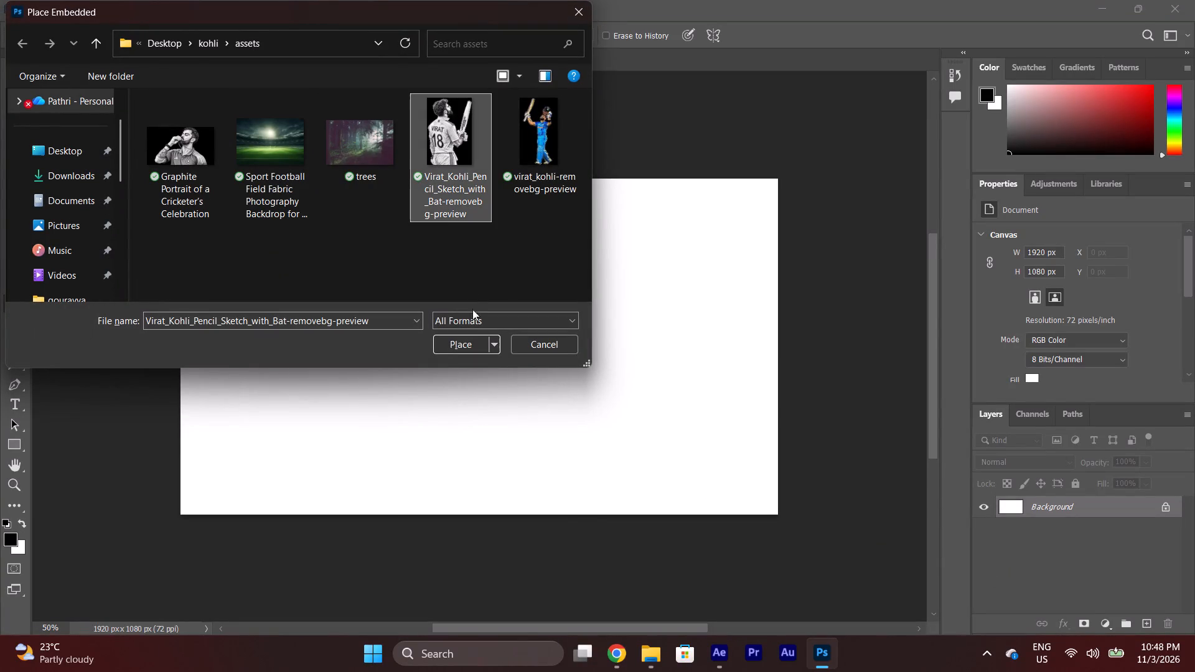
{"action": "left_click", "coordinate": [452, 346]}
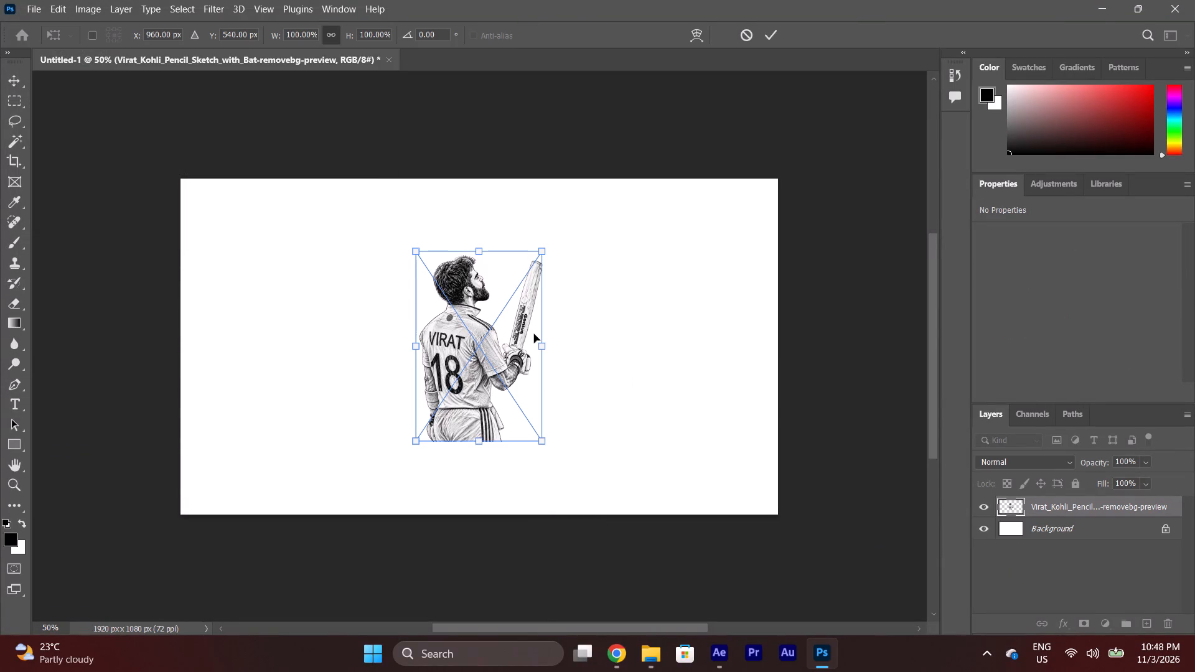
Scale the placed bat sketch to about 176.3%, rotate it about 10.28°, centre it near X 1334 px, Y 512 px, and commit the placement.
{"action": "left_click_drag", "start_coordinate": [541, 249], "coordinate": [586, 232], "text": "alt"}
{"action": "left_click_drag", "start_coordinate": [573, 212], "coordinate": [578, 210]}
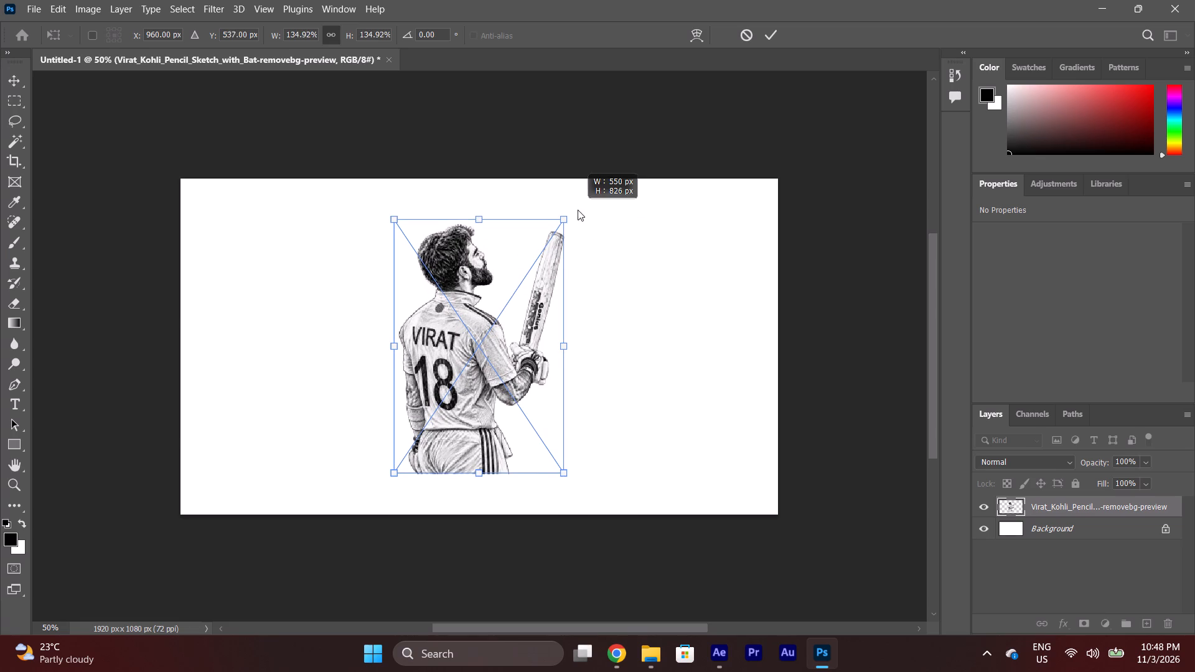
{"action": "left_click_drag", "start_coordinate": [578, 210], "coordinate": [580, 210]}
{"action": "left_click_drag", "start_coordinate": [575, 200], "coordinate": [594, 217]}
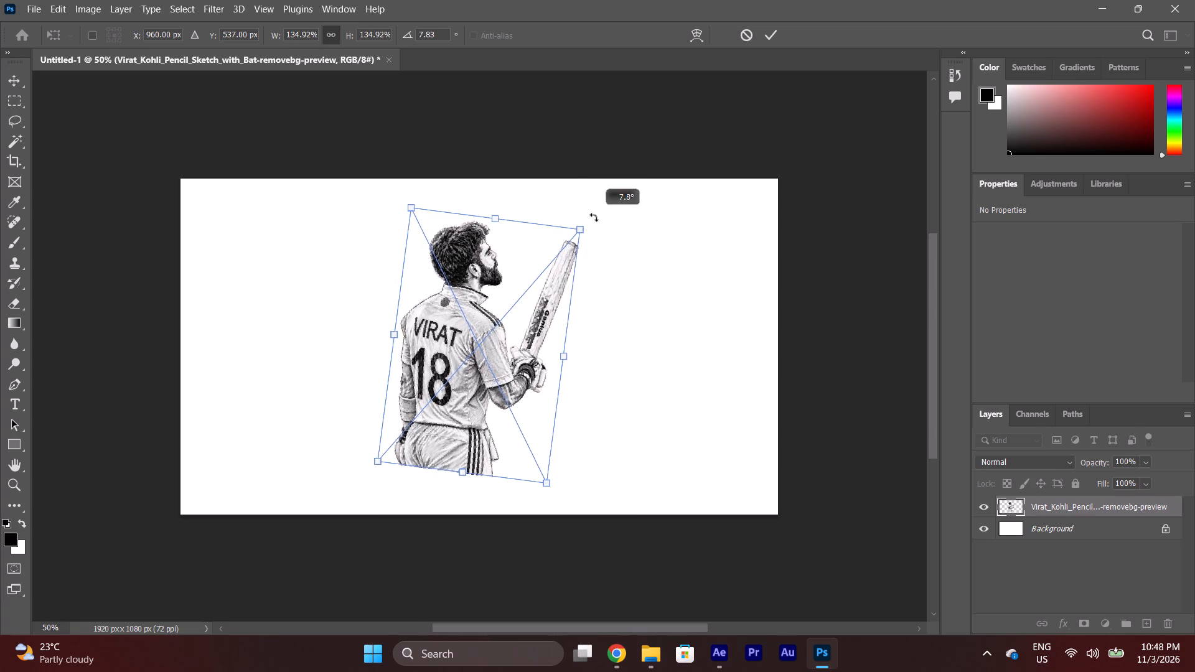
{"action": "left_click_drag", "start_coordinate": [594, 217], "coordinate": [599, 223]}
{"action": "left_click_drag", "start_coordinate": [592, 238], "coordinate": [614, 226]}
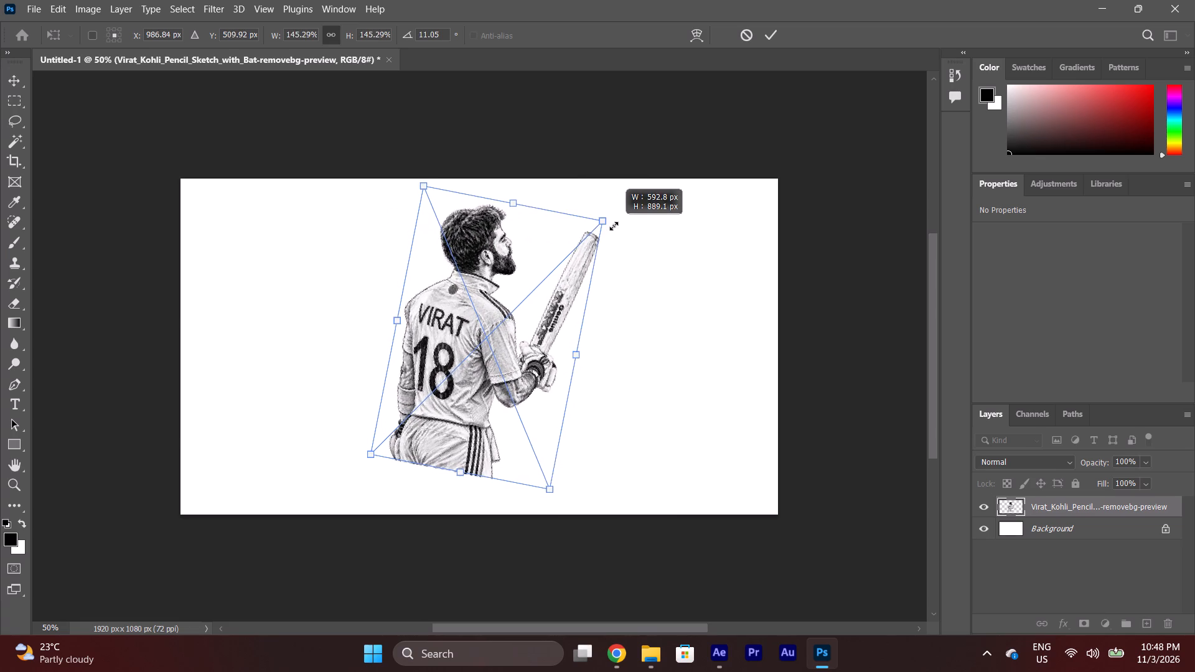
{"action": "left_click_drag", "start_coordinate": [614, 226], "coordinate": [625, 222]}
{"action": "left_click_drag", "start_coordinate": [512, 299], "coordinate": [566, 313]}
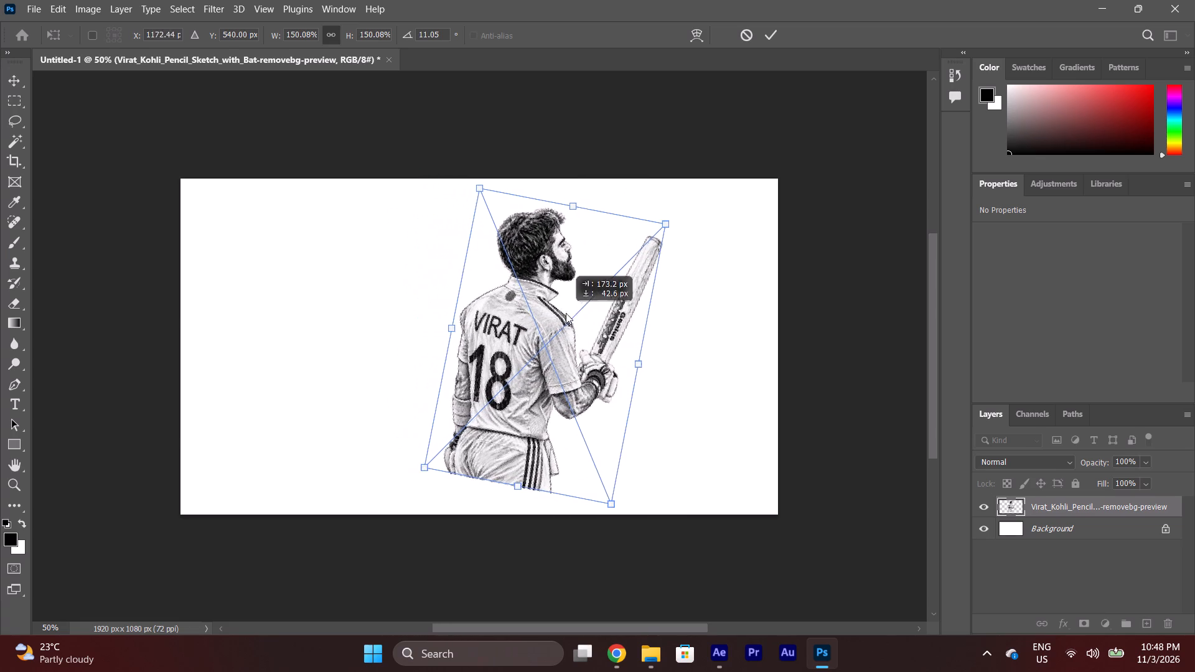
{"action": "left_click_drag", "start_coordinate": [566, 313], "coordinate": [599, 307]}
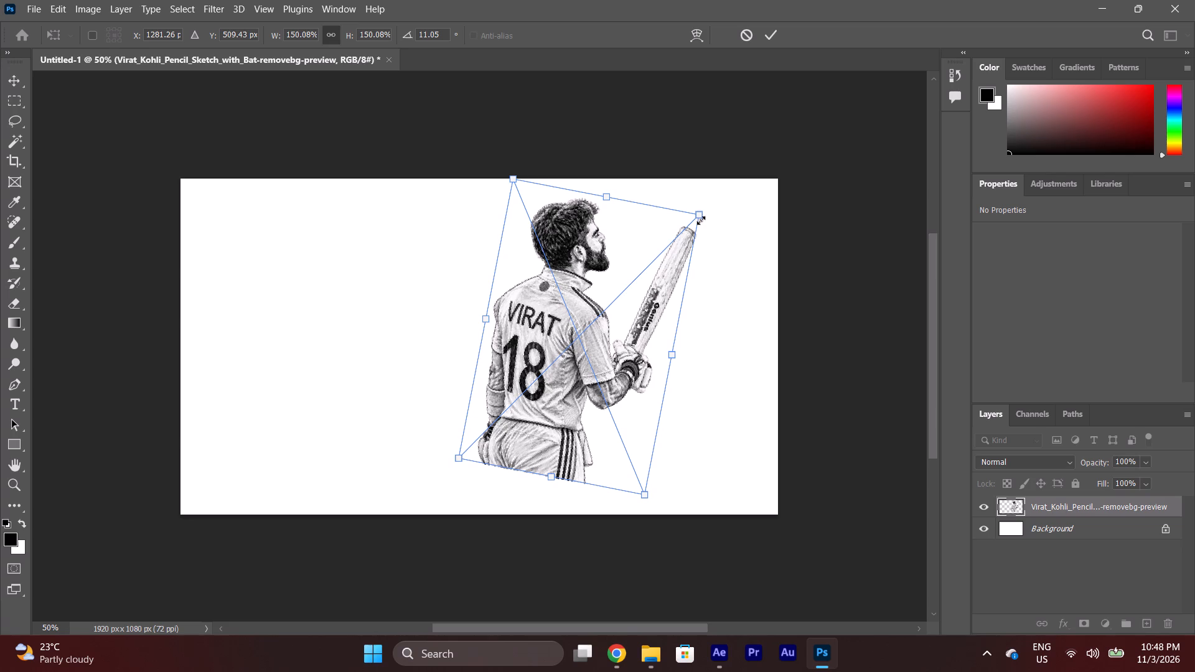
{"action": "left_click", "coordinate": [703, 204]}
{"action": "left_click_drag", "start_coordinate": [700, 210], "coordinate": [709, 200]}
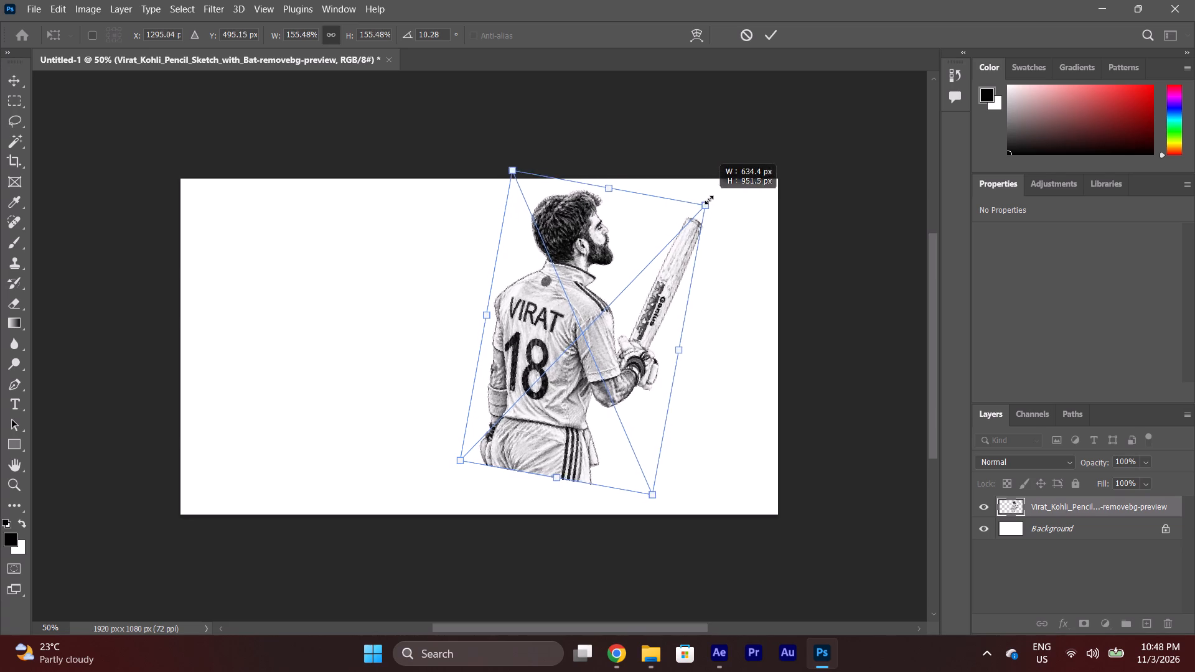
{"action": "left_click_drag", "start_coordinate": [709, 200], "coordinate": [736, 162]}
{"action": "left_click_drag", "start_coordinate": [638, 292], "coordinate": [634, 307]}
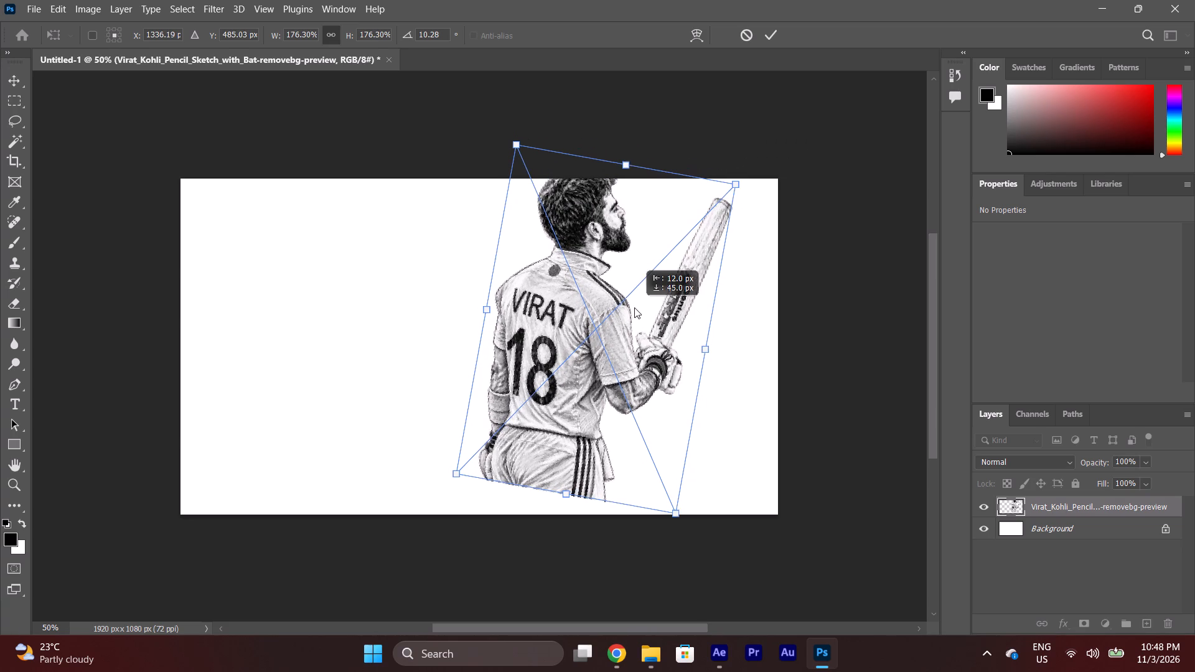
{"action": "left_click_drag", "start_coordinate": [634, 307], "coordinate": [634, 315]}
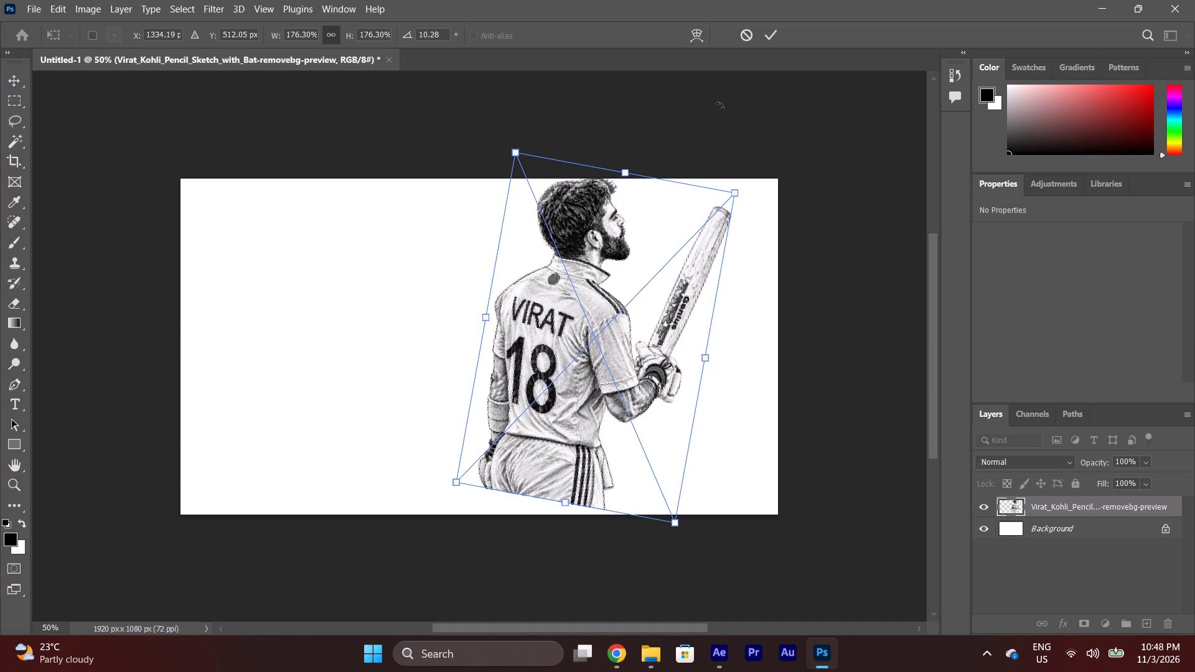
{"action": "left_click", "coordinate": [772, 36]}
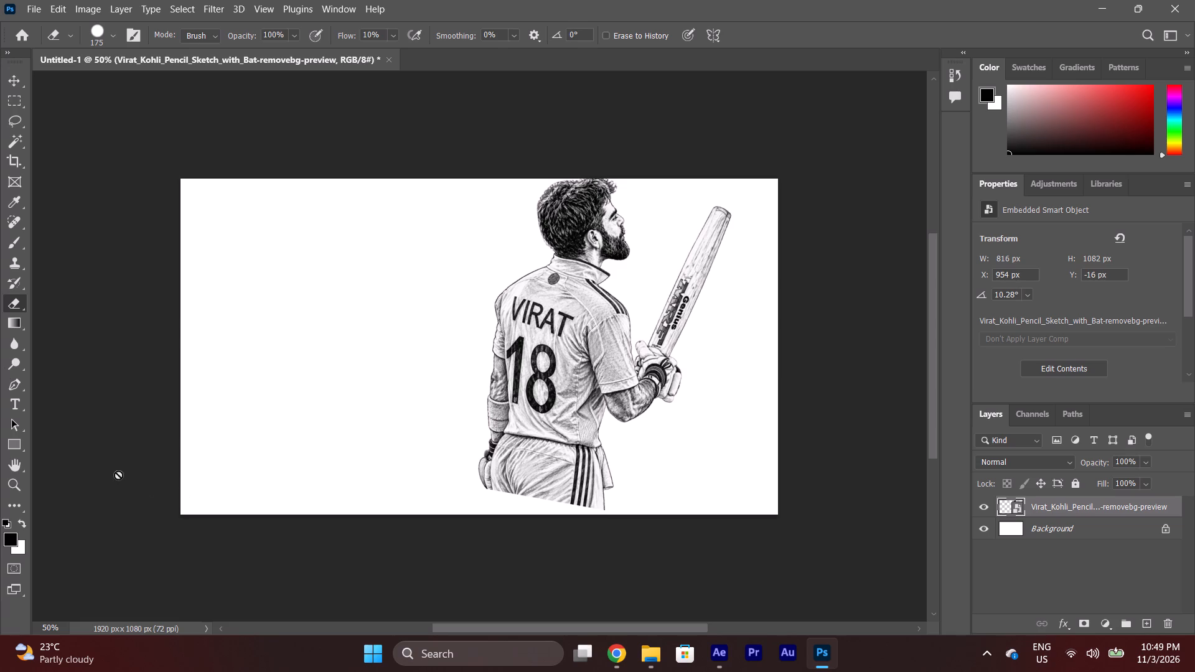
Rasterize the bat sketch's smart object layer for direct pixel editing.
{"action": "left_click", "coordinate": [19, 244]}
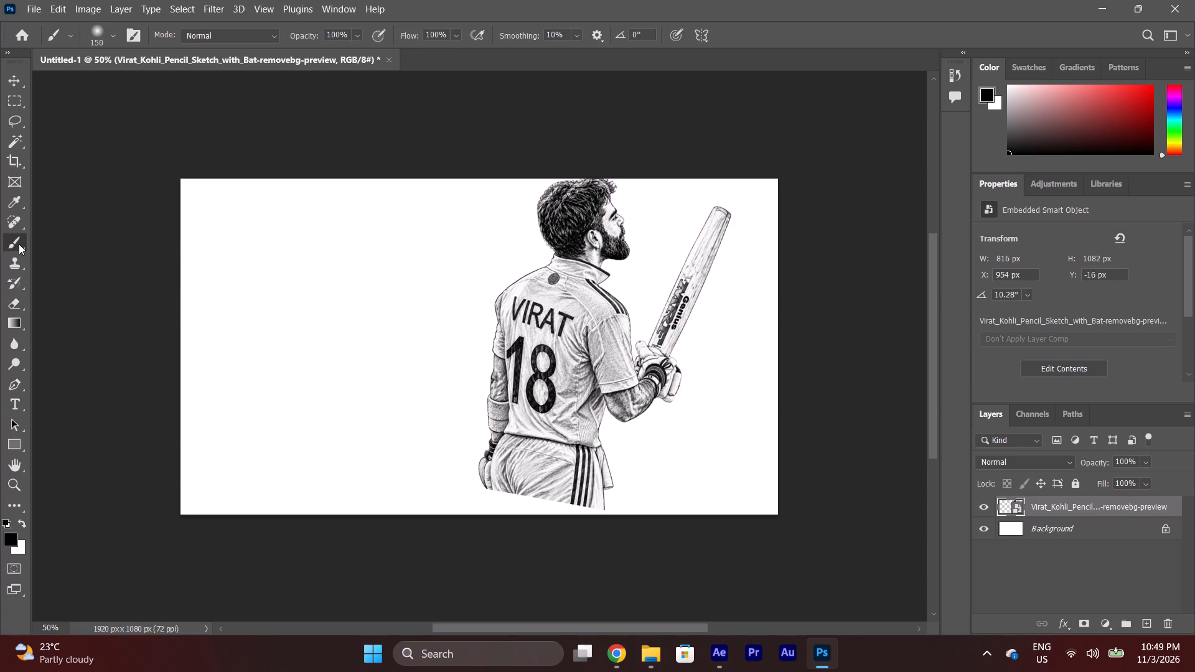
{"action": "left_click", "coordinate": [510, 484]}
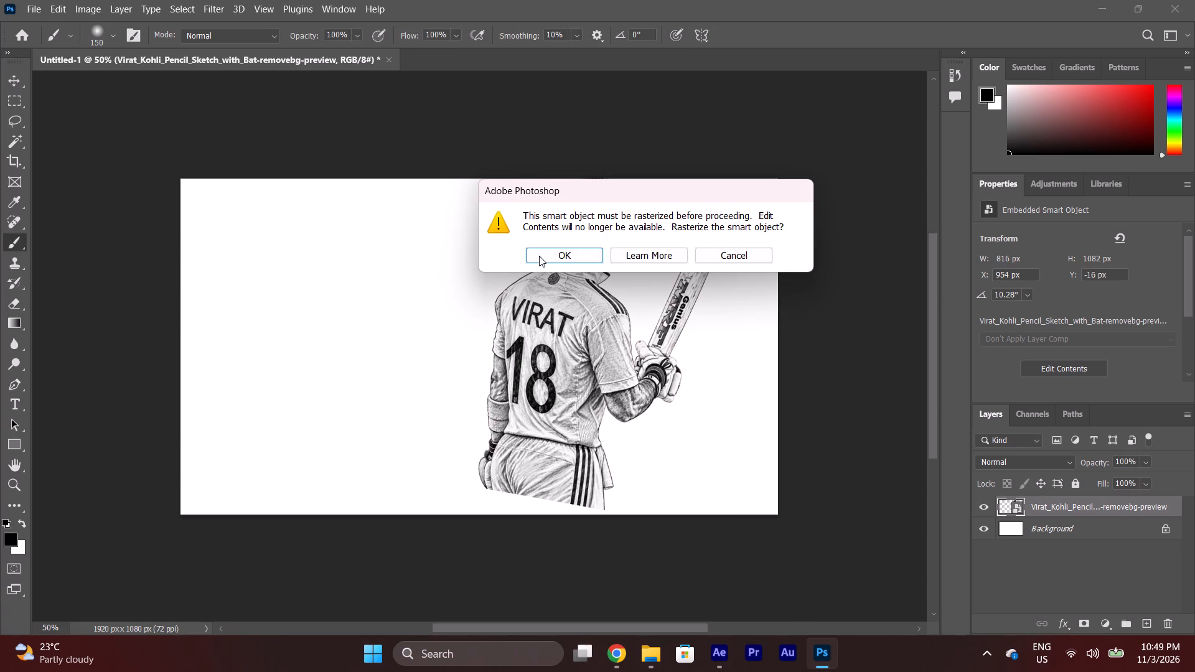
{"action": "left_click", "coordinate": [560, 258]}
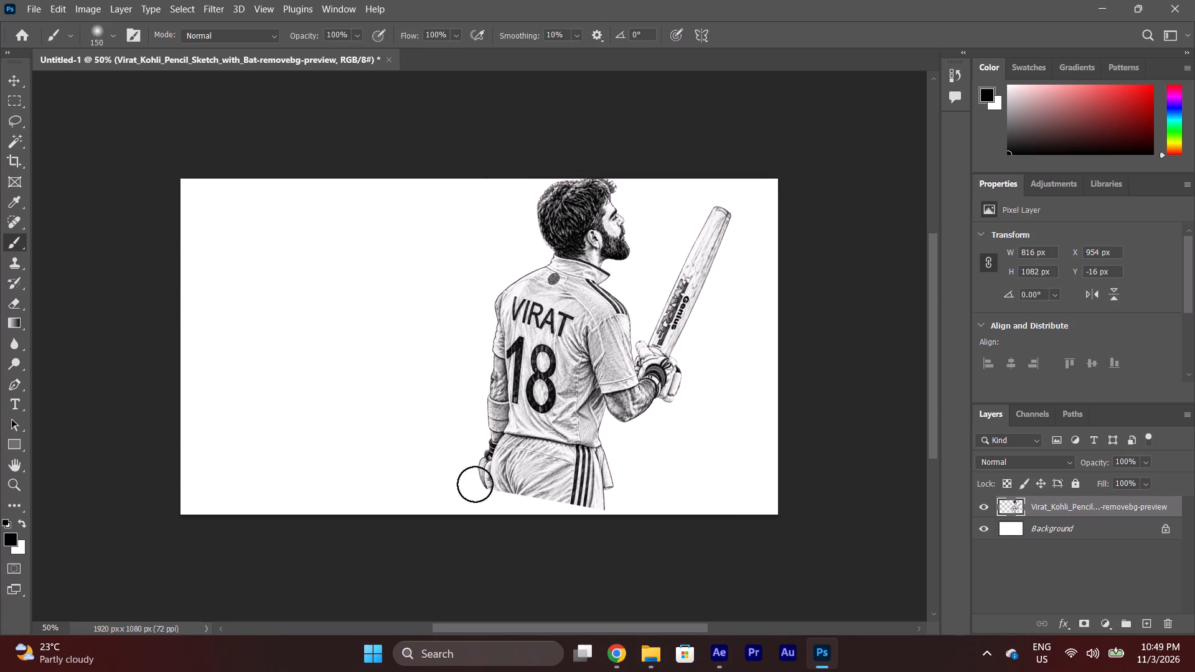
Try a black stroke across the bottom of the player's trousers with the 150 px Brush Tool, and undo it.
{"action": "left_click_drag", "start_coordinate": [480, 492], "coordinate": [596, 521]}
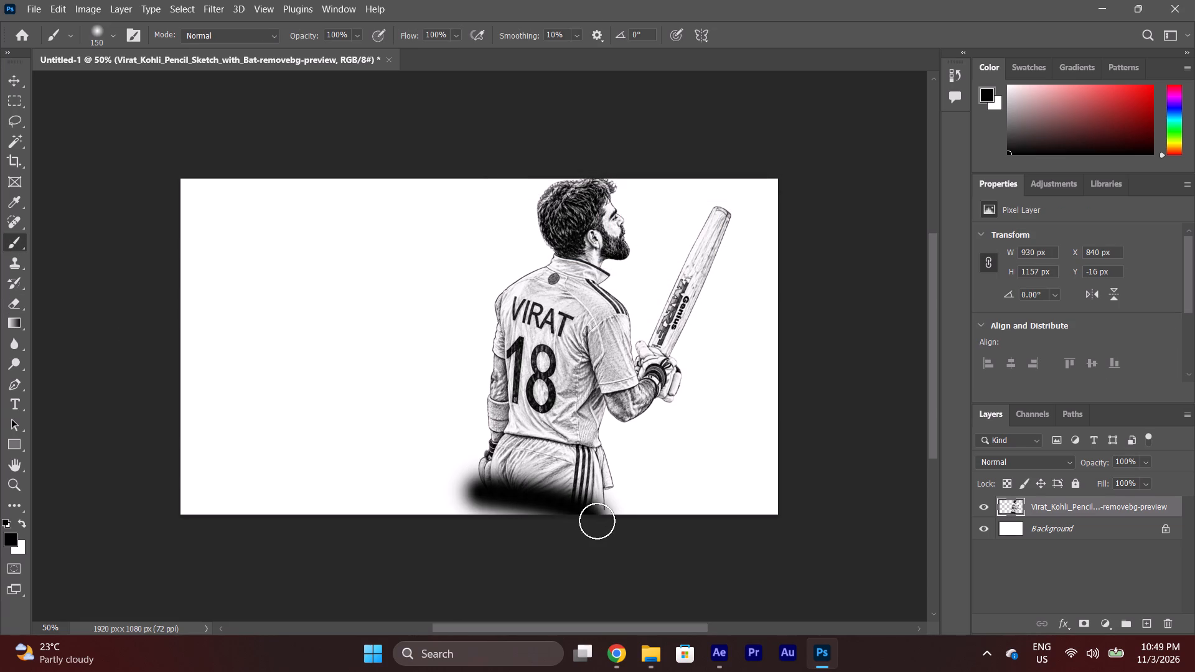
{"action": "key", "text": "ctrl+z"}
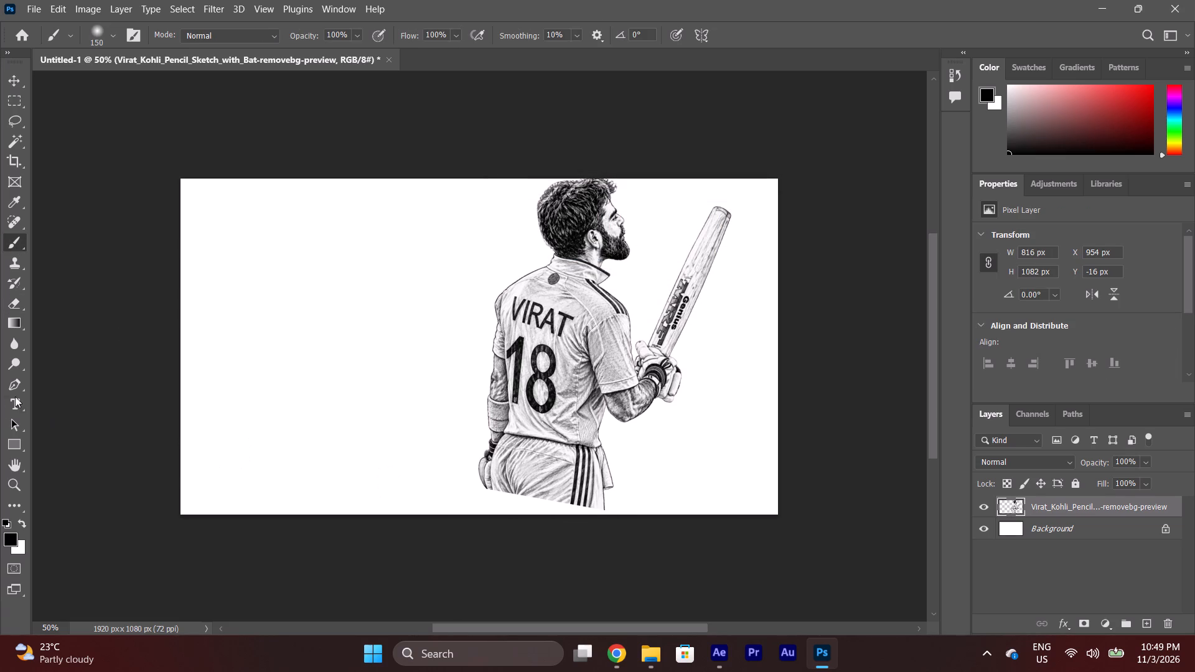
Fade the cut-off bottom edge of the player's trousers and lower hand with the 175 px Eraser Tool at 10% flow.
{"action": "left_click", "coordinate": [14, 303]}
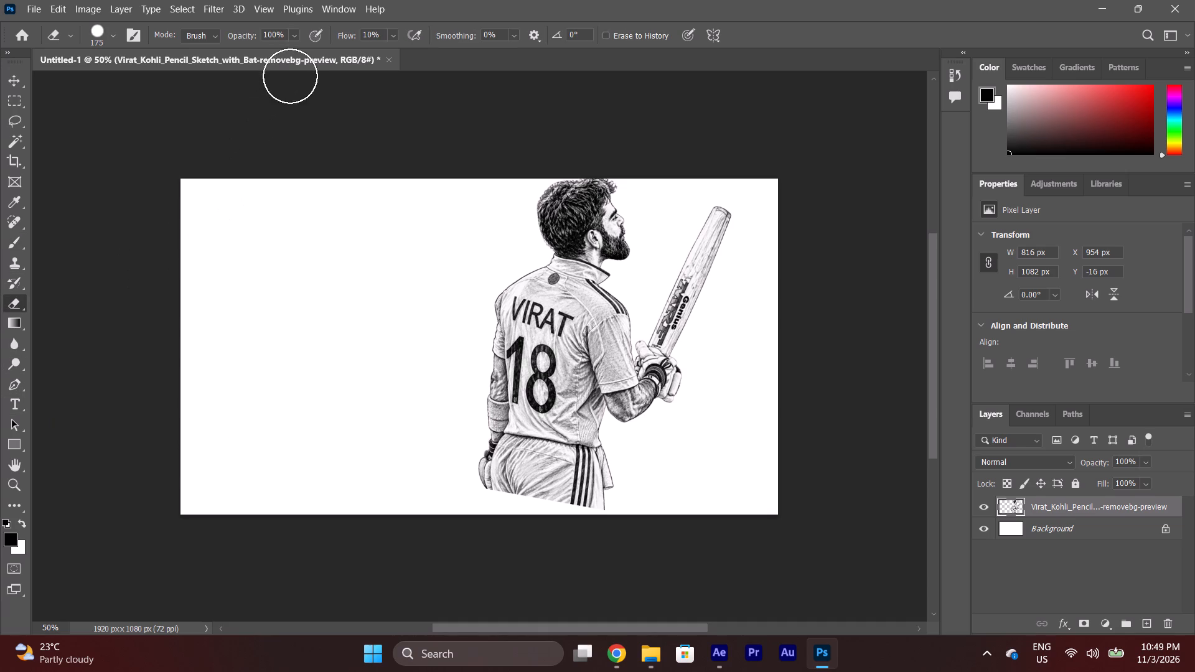
{"action": "left_click_drag", "start_coordinate": [451, 497], "coordinate": [537, 518]}
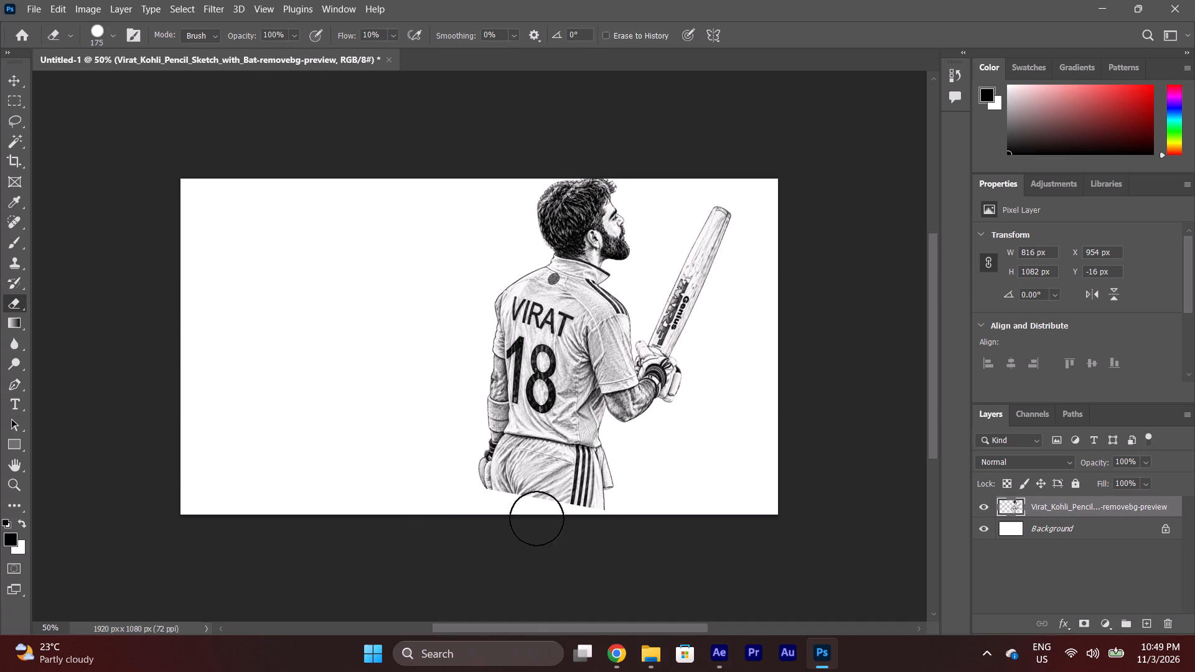
{"action": "left_click_drag", "start_coordinate": [537, 518], "coordinate": [672, 548]}
{"action": "left_click_drag", "start_coordinate": [474, 497], "coordinate": [370, 506]}
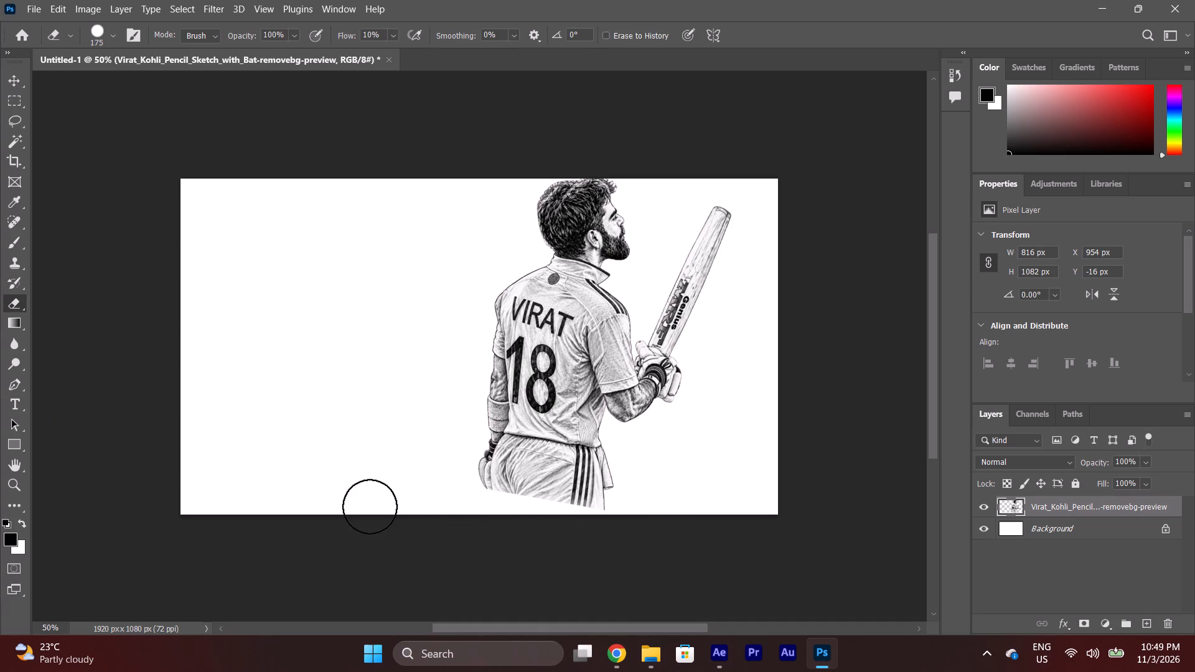
{"action": "left_click_drag", "start_coordinate": [370, 506], "coordinate": [455, 481]}
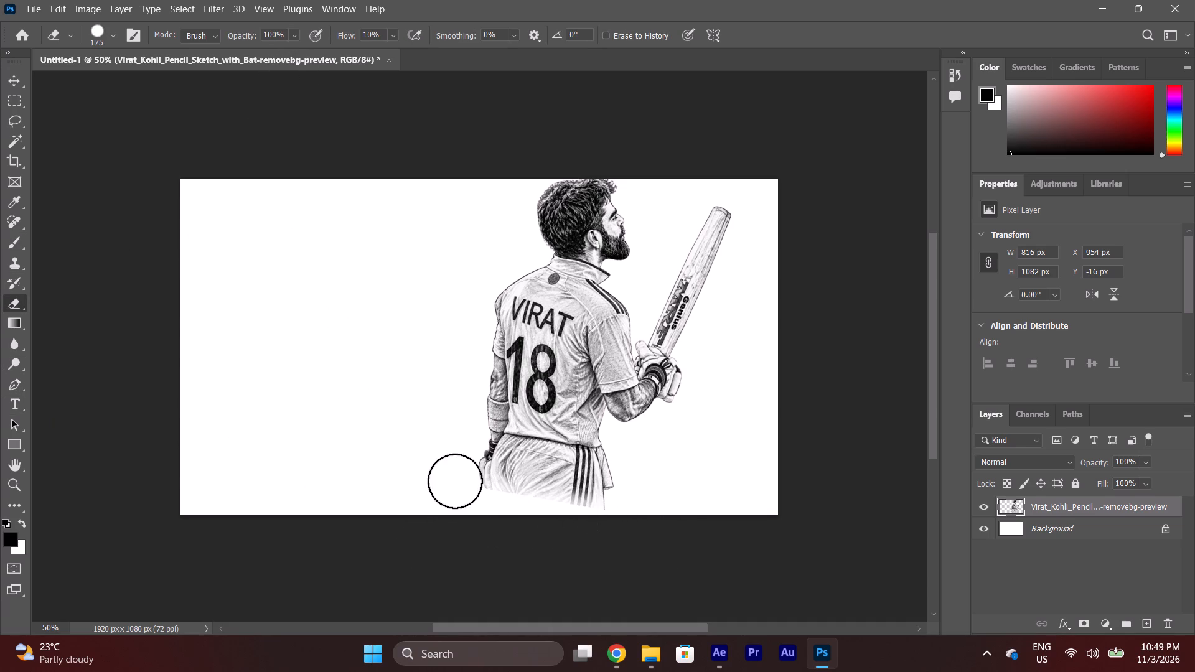
{"action": "left_click_drag", "start_coordinate": [455, 481], "coordinate": [505, 530]}
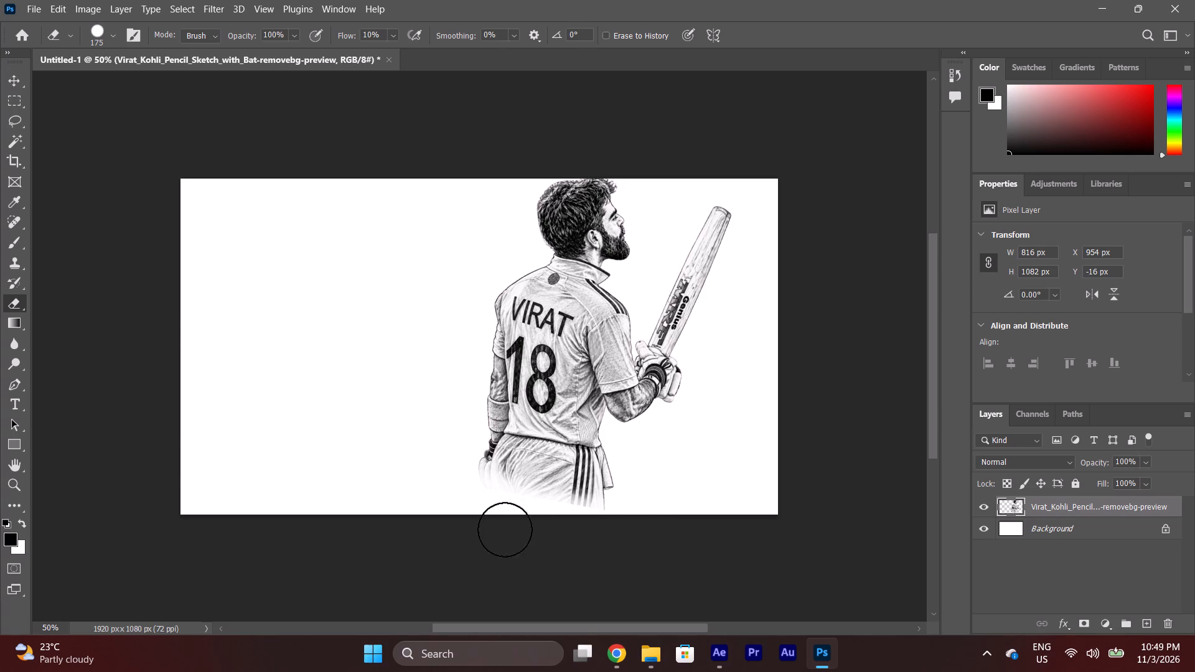
{"action": "left_click_drag", "start_coordinate": [505, 530], "coordinate": [436, 516]}
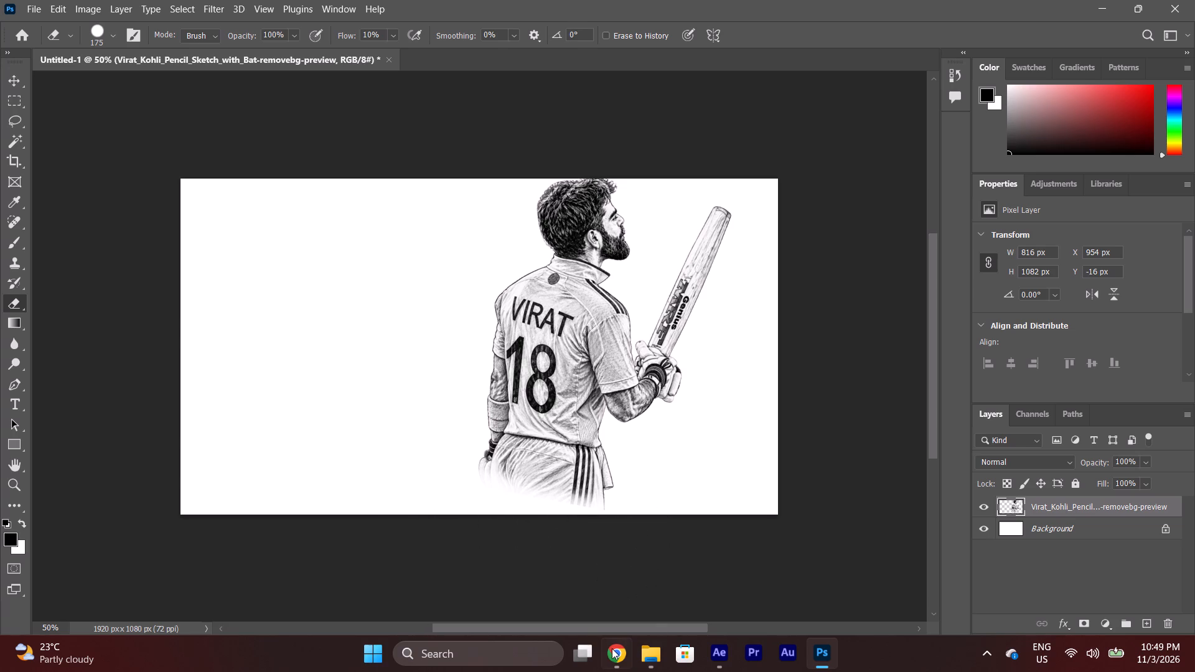
Switch to Chrome and go back through the Pinterest stadium results to the "king of cricket" pin.
{"action": "left_click", "coordinate": [611, 649]}
{"action": "left_click", "coordinate": [436, 332]}
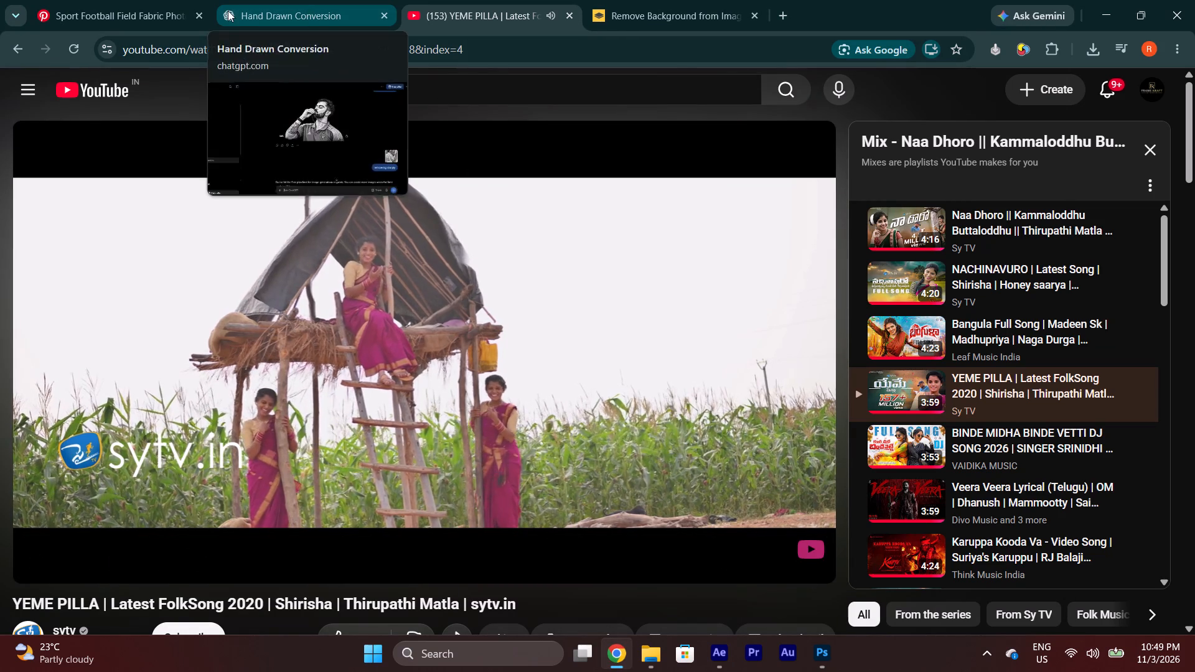
{"action": "left_click", "coordinate": [111, 12]}
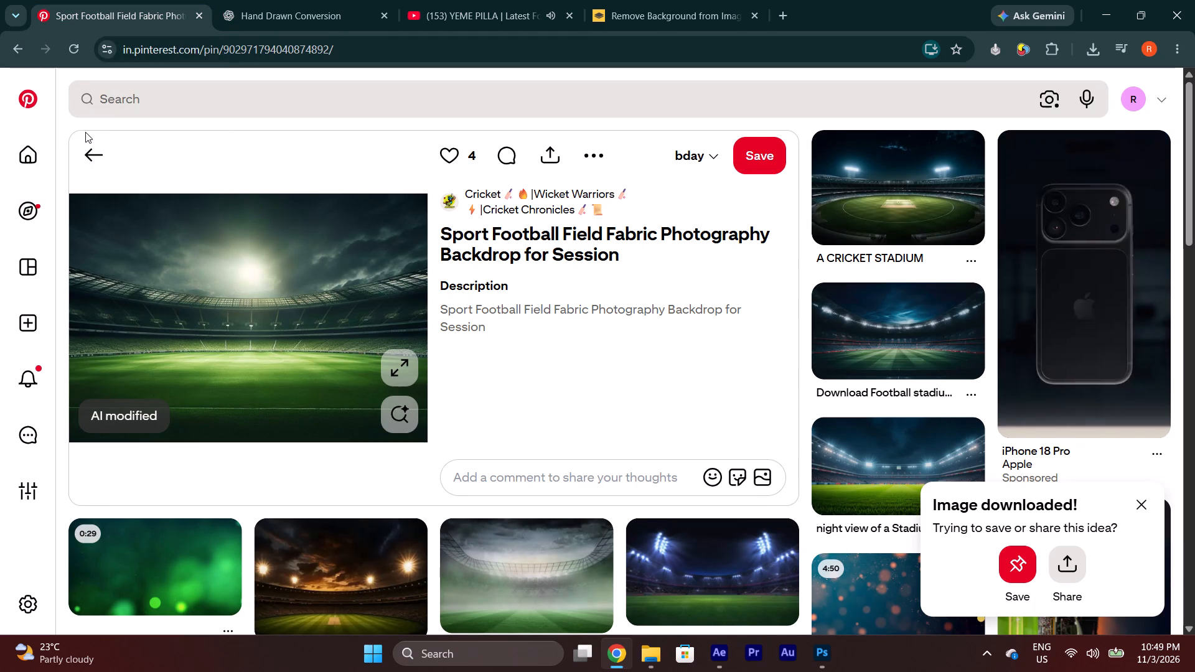
{"action": "left_click", "coordinate": [87, 161]}
{"action": "left_click", "coordinate": [86, 160]}
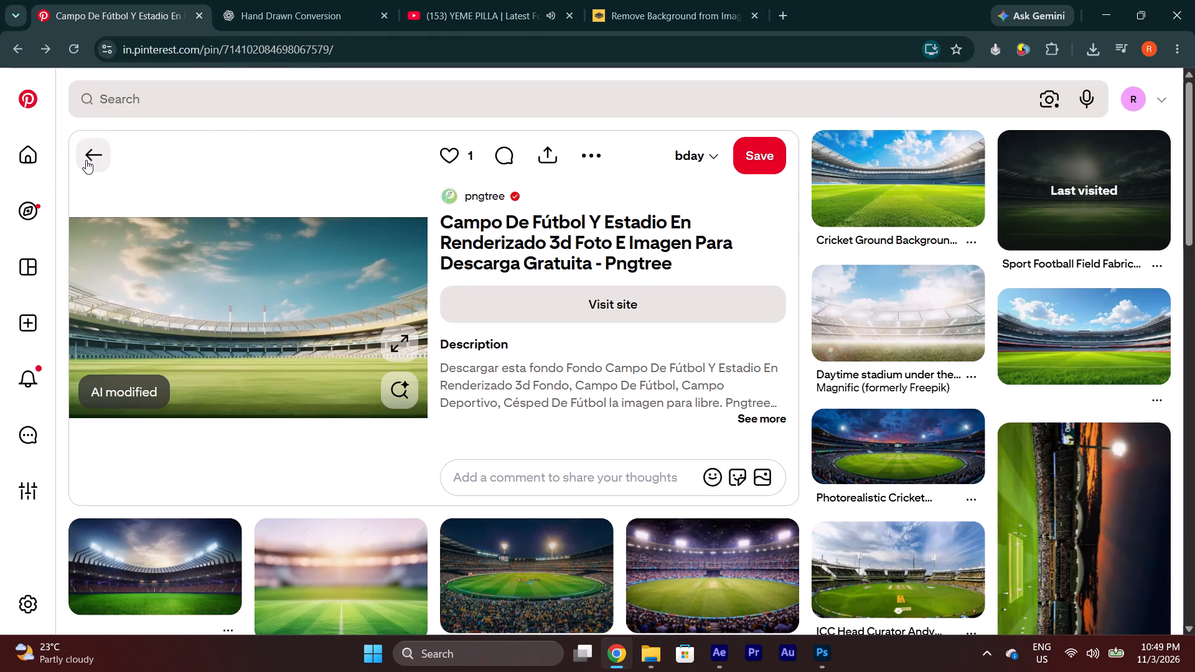
{"action": "left_click", "coordinate": [85, 159]}
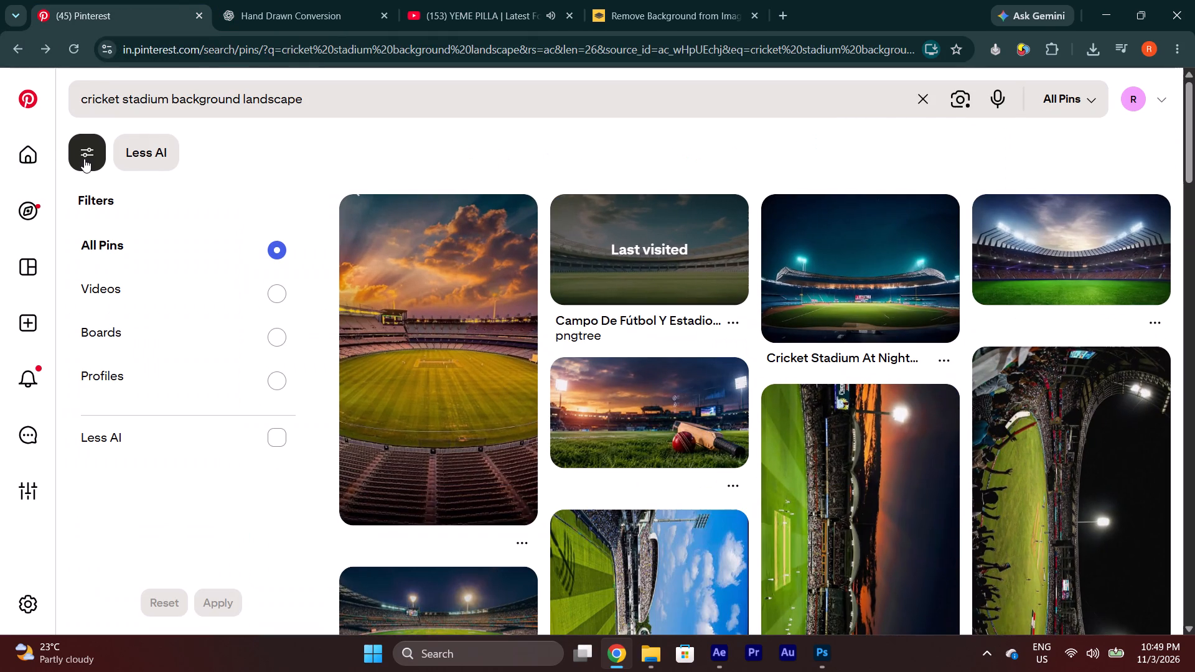
{"action": "left_click", "coordinate": [13, 46]}
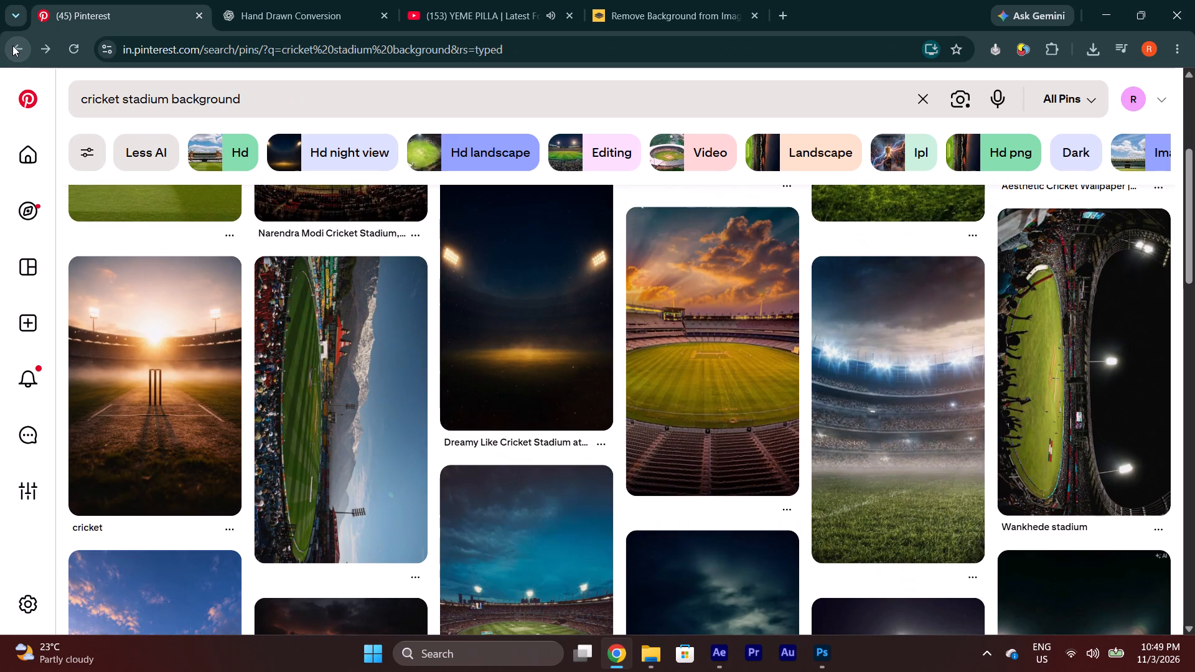
{"action": "left_click", "coordinate": [12, 45]}
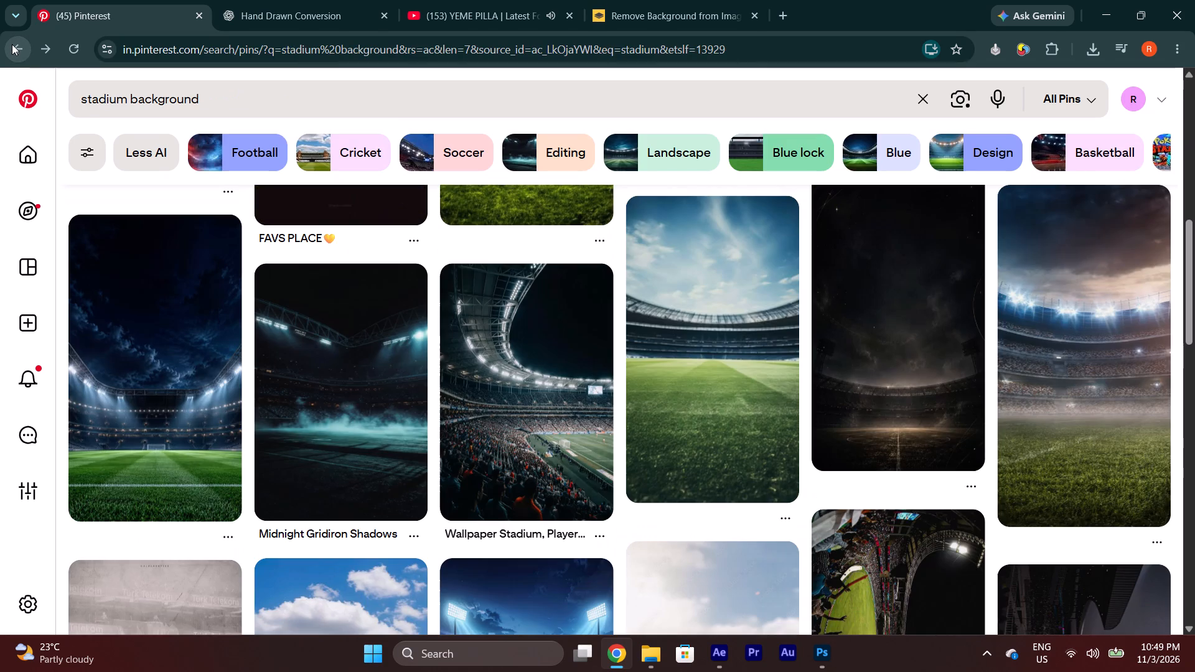
{"action": "left_click", "coordinate": [12, 44]}
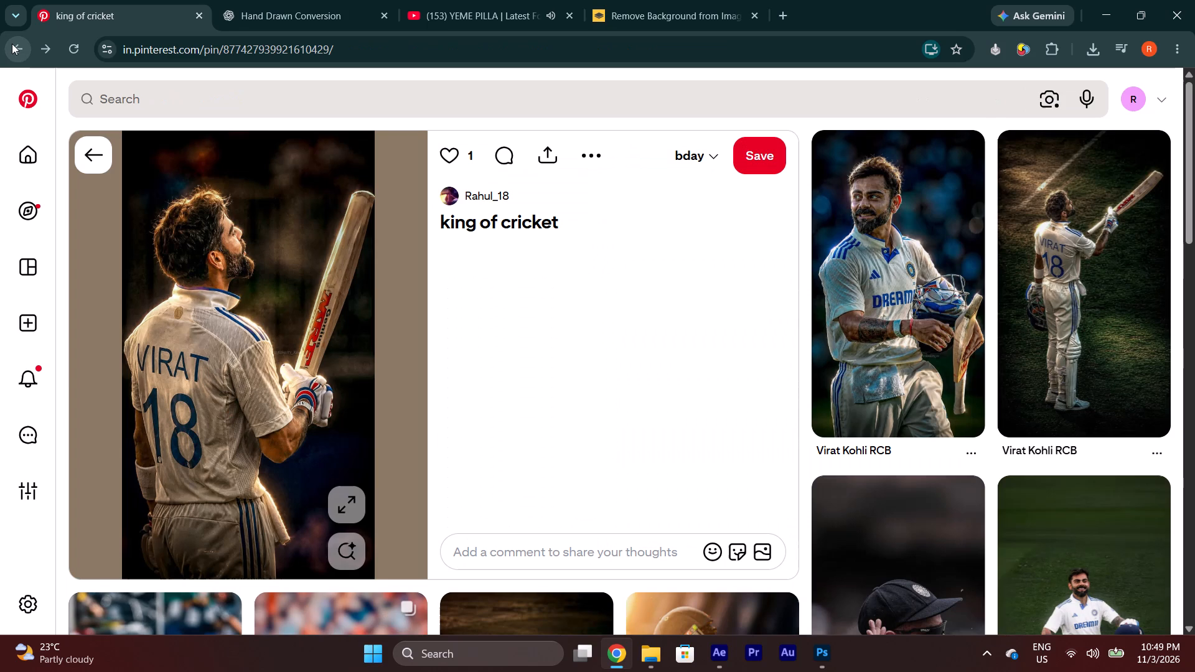
Browse the related Virat Kohli images beneath the "king of cricket" pin for another player pose.
{"action": "scroll", "coordinate": [574, 226], "scroll_direction": "down", "scroll_amount": 5}
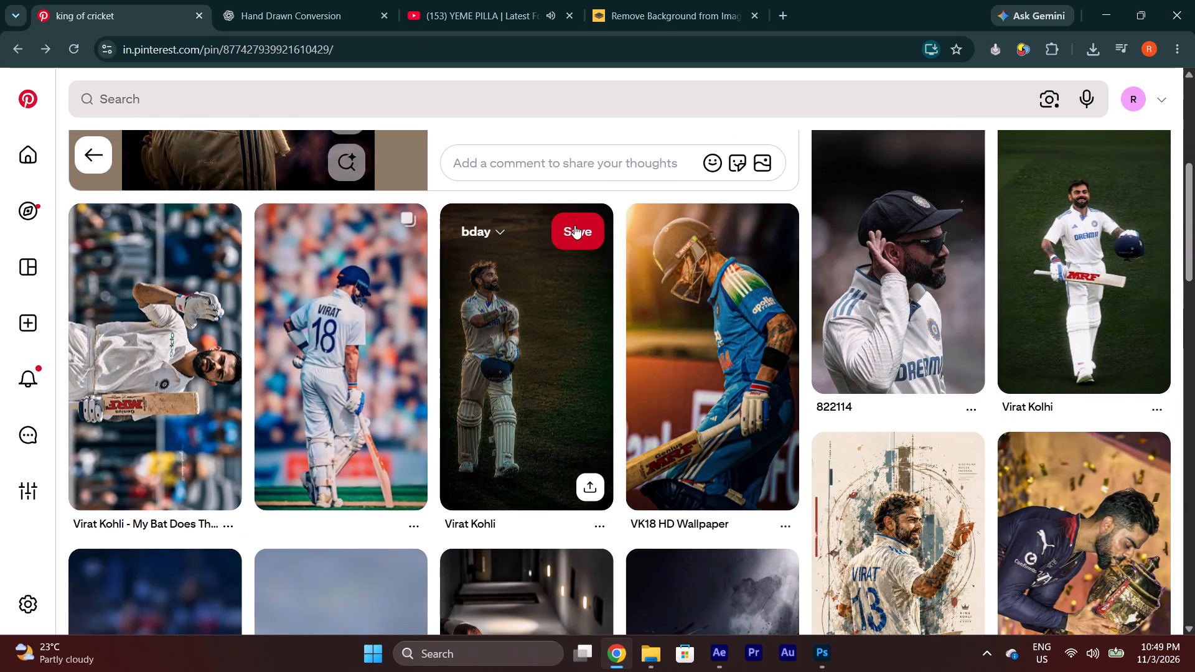
{"action": "scroll", "coordinate": [574, 225], "scroll_direction": "down", "scroll_amount": 1}
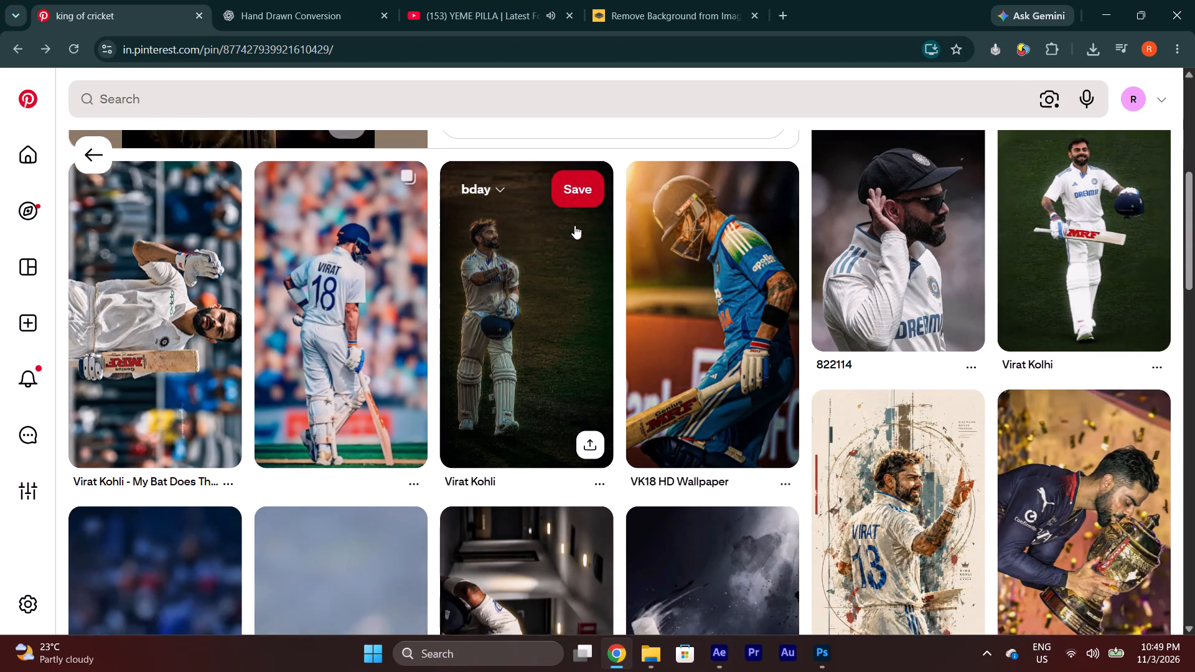
{"action": "scroll", "coordinate": [574, 225], "scroll_direction": "down", "scroll_amount": 3}
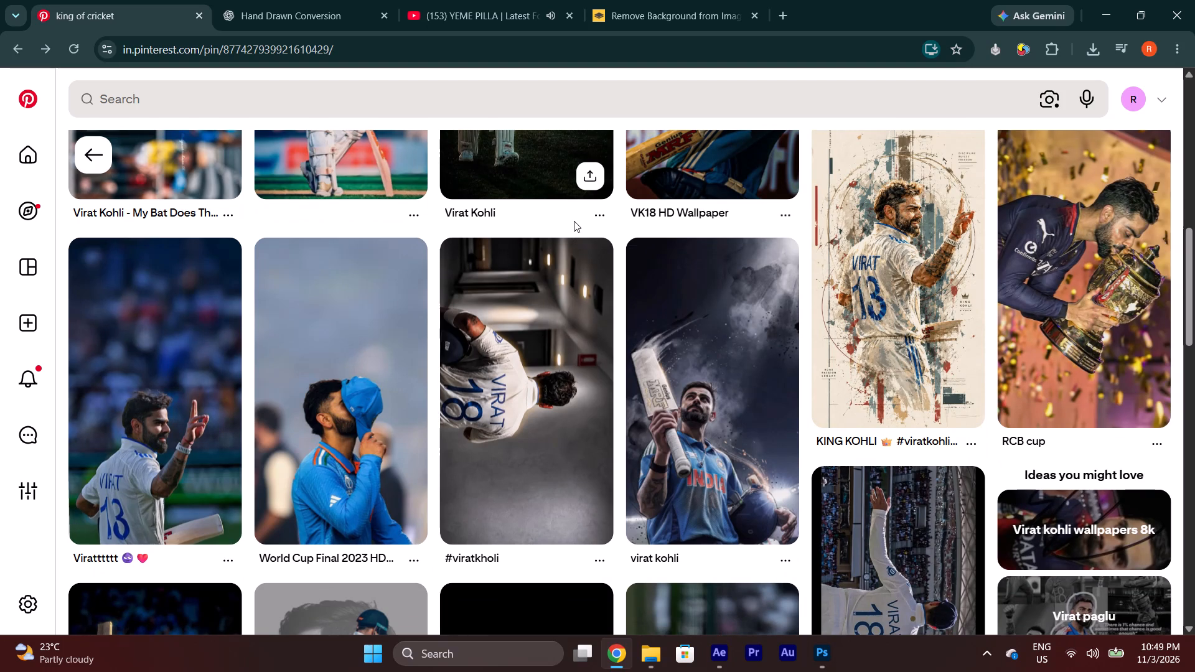
{"action": "scroll", "coordinate": [518, 403], "scroll_direction": "down", "scroll_amount": 1}
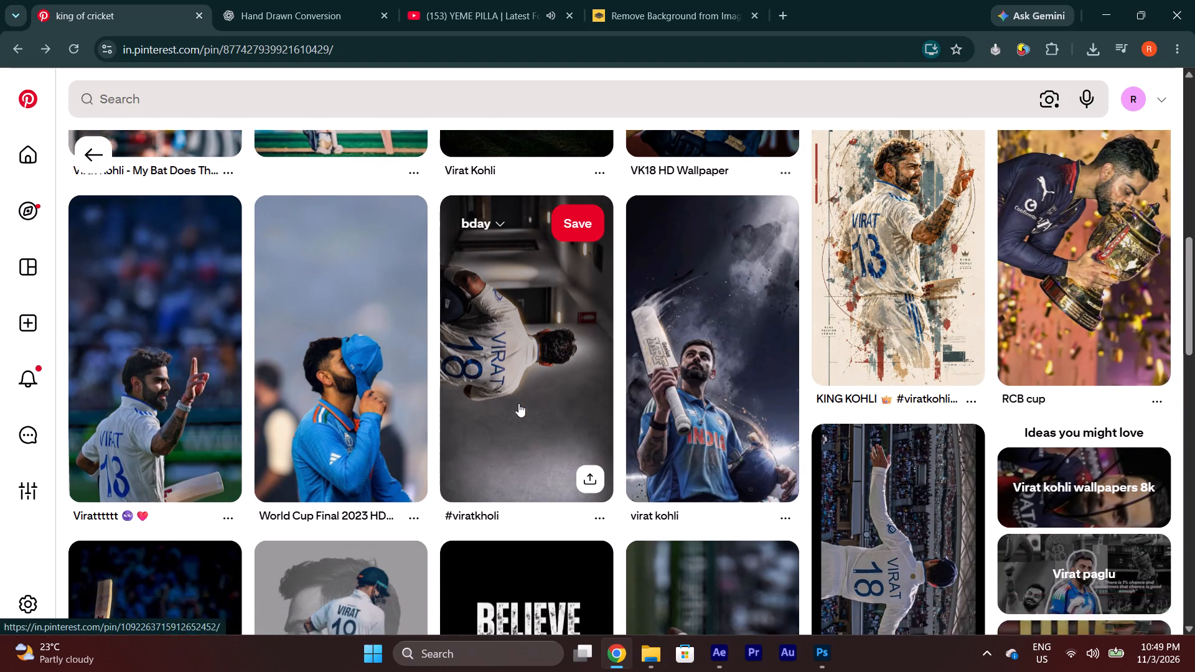
{"action": "scroll", "coordinate": [518, 403], "scroll_direction": "down", "scroll_amount": 2}
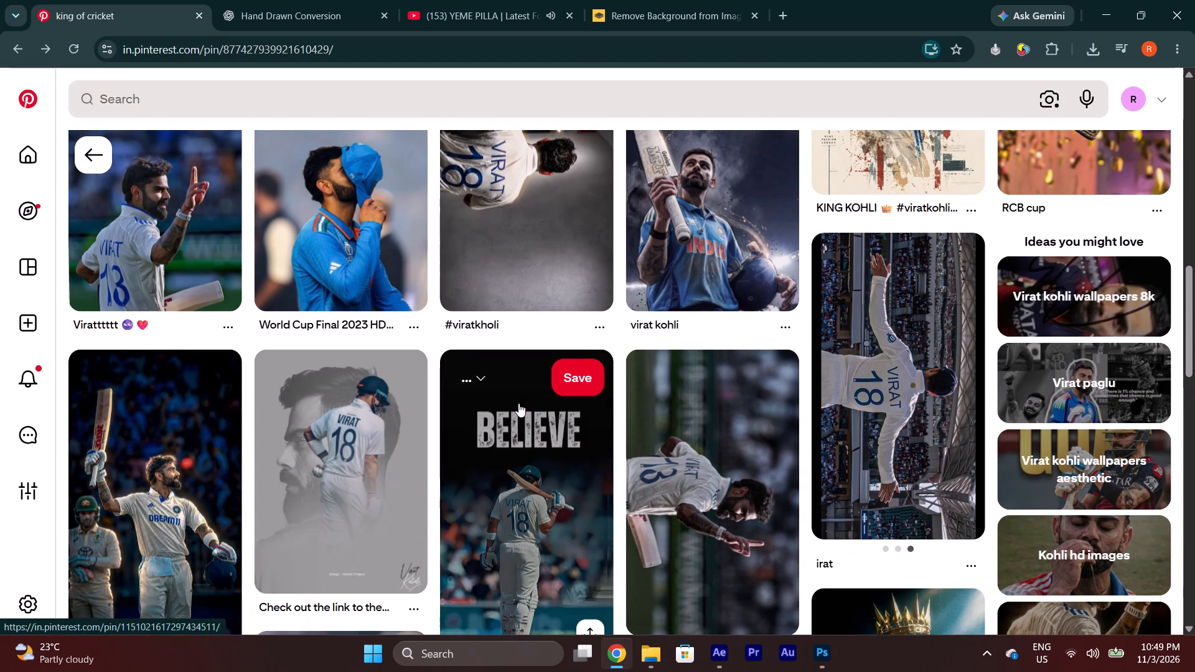
{"action": "scroll", "coordinate": [518, 403], "scroll_direction": "down", "scroll_amount": 3}
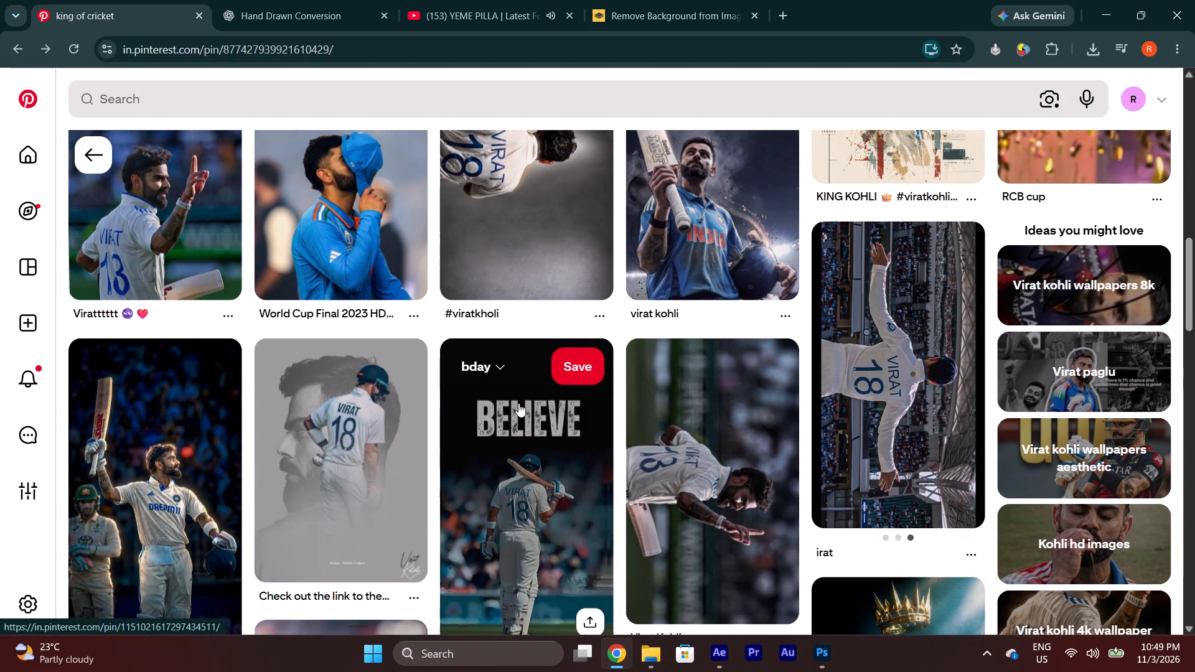
{"action": "scroll", "coordinate": [518, 403], "scroll_direction": "down", "scroll_amount": 2}
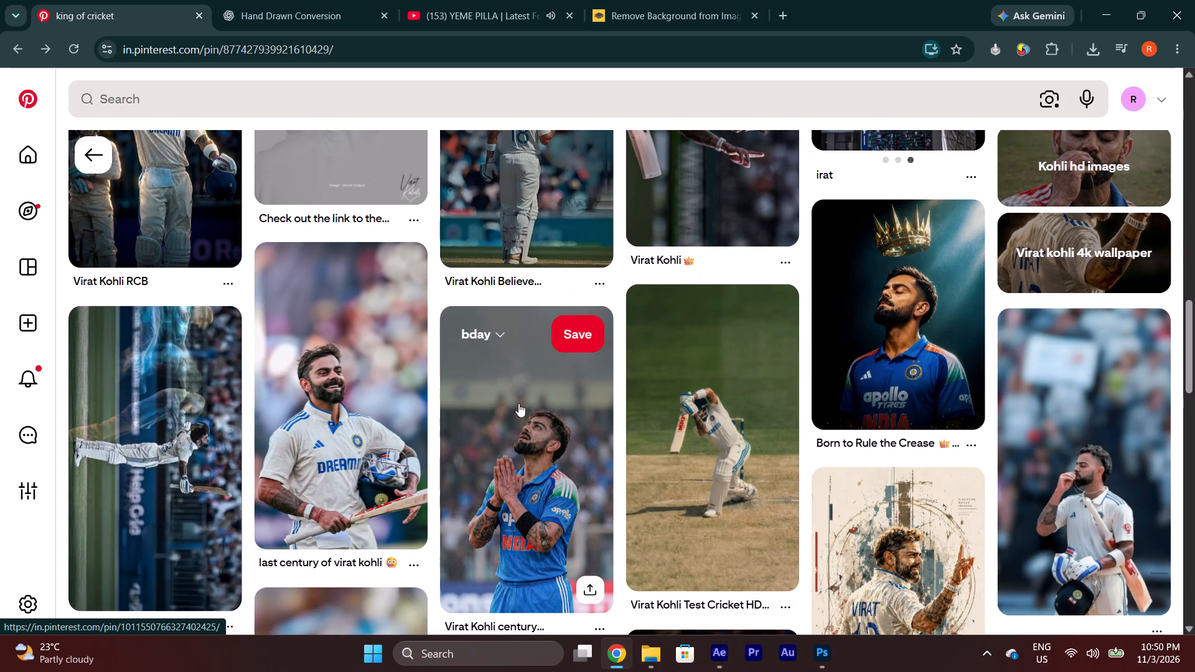
{"action": "scroll", "coordinate": [518, 404], "scroll_direction": "down", "scroll_amount": 2}
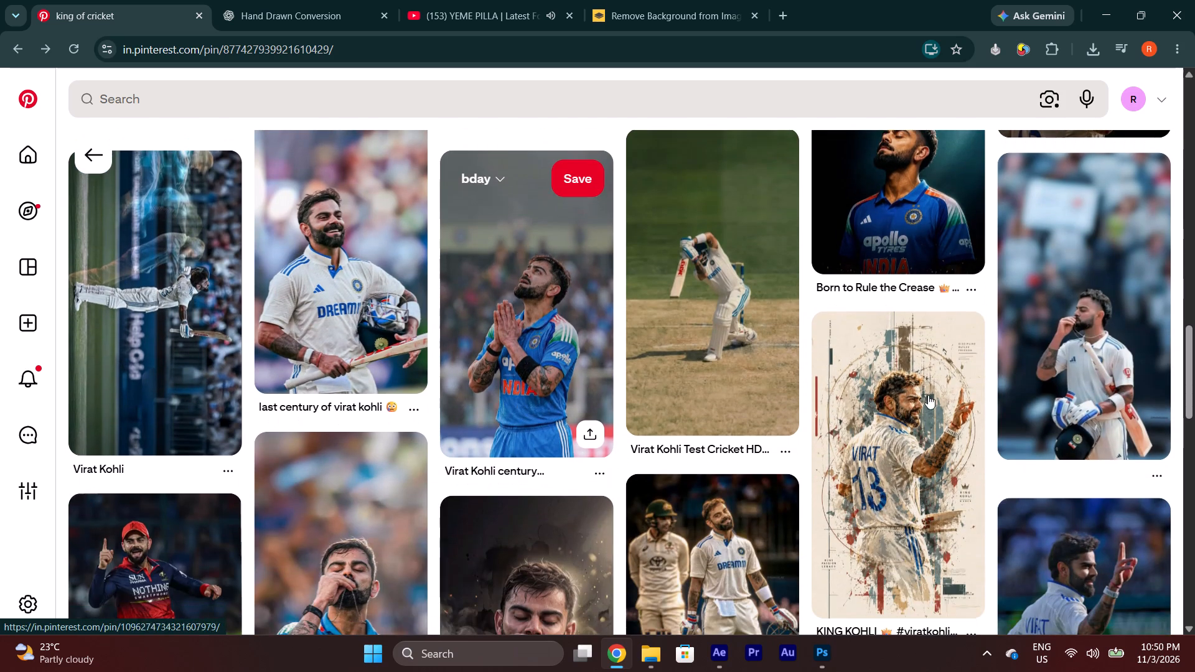
Follow related Virat Kohli pins and open the "They cheer for a player" pin showing him leaping in the blue 18 jersey.
{"action": "left_click", "coordinate": [1079, 319]}
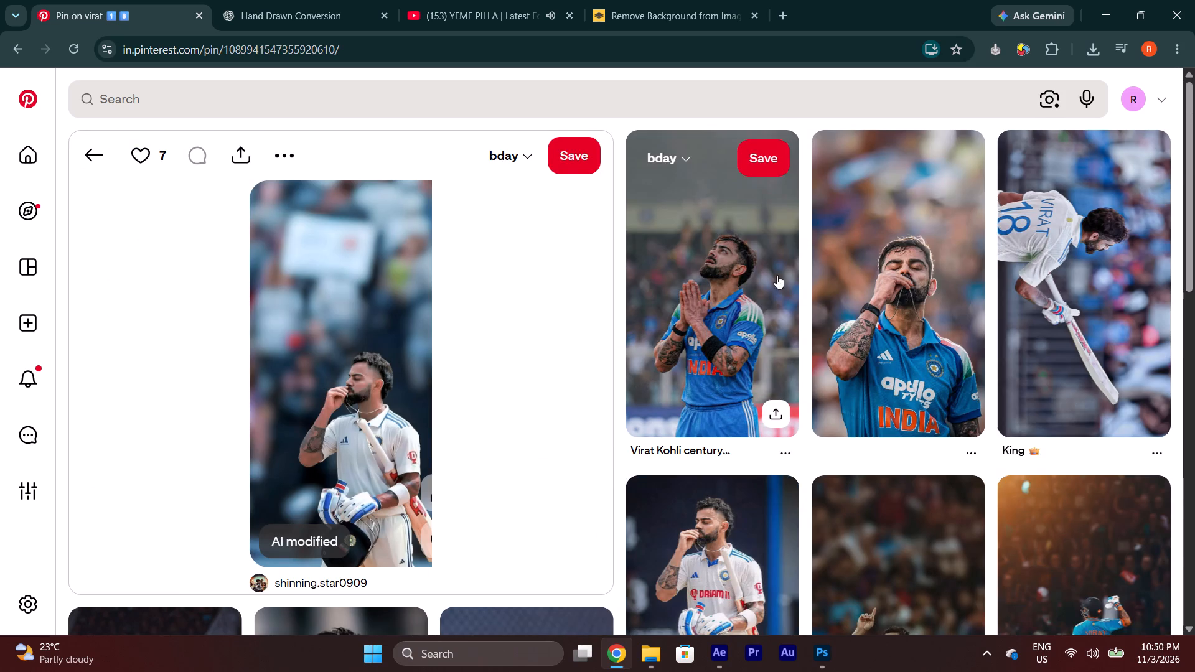
{"action": "scroll", "coordinate": [1043, 306], "scroll_direction": "down", "scroll_amount": 3}
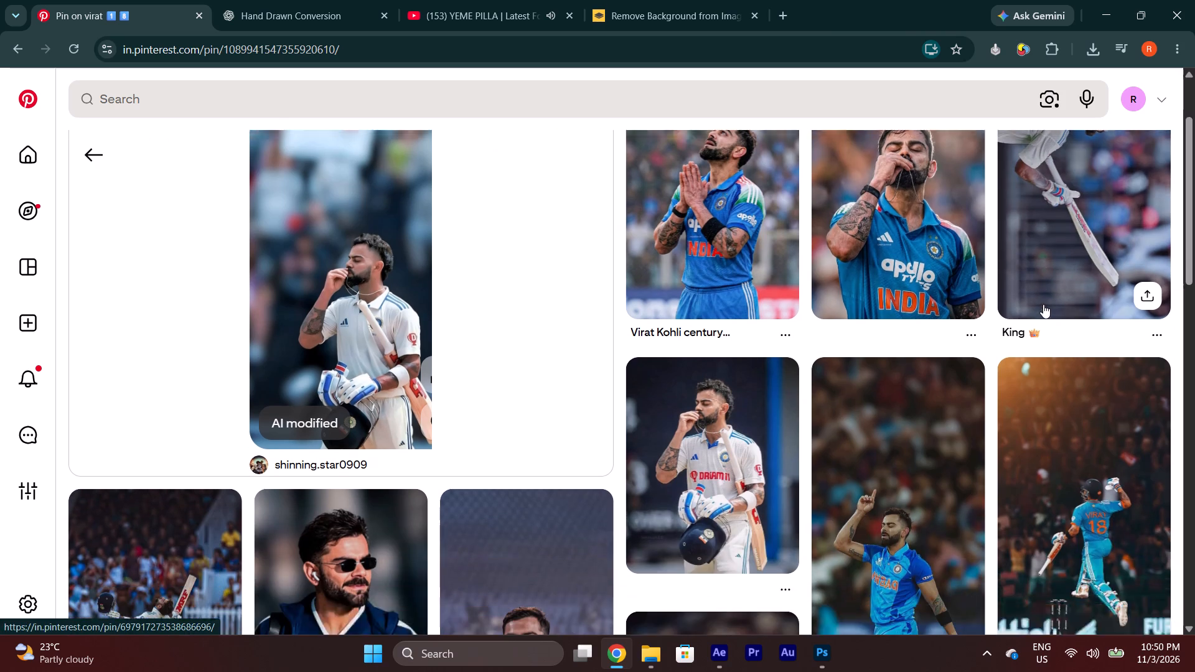
{"action": "scroll", "coordinate": [1043, 307], "scroll_direction": "down", "scroll_amount": 2}
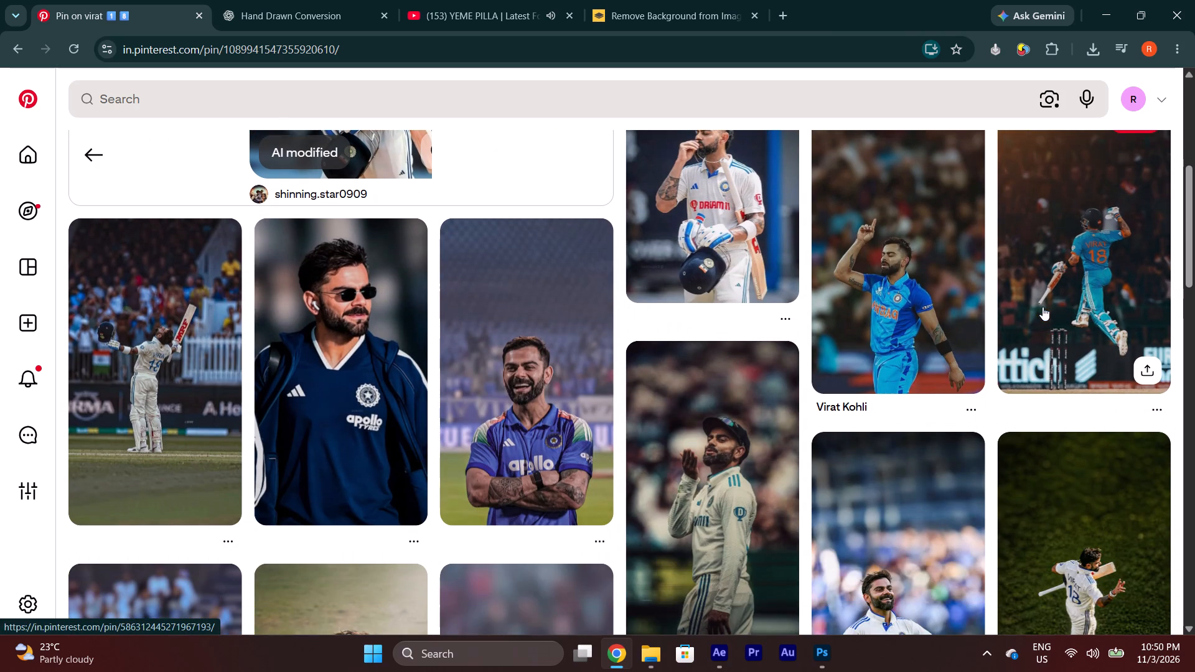
{"action": "left_click", "coordinate": [1078, 292]}
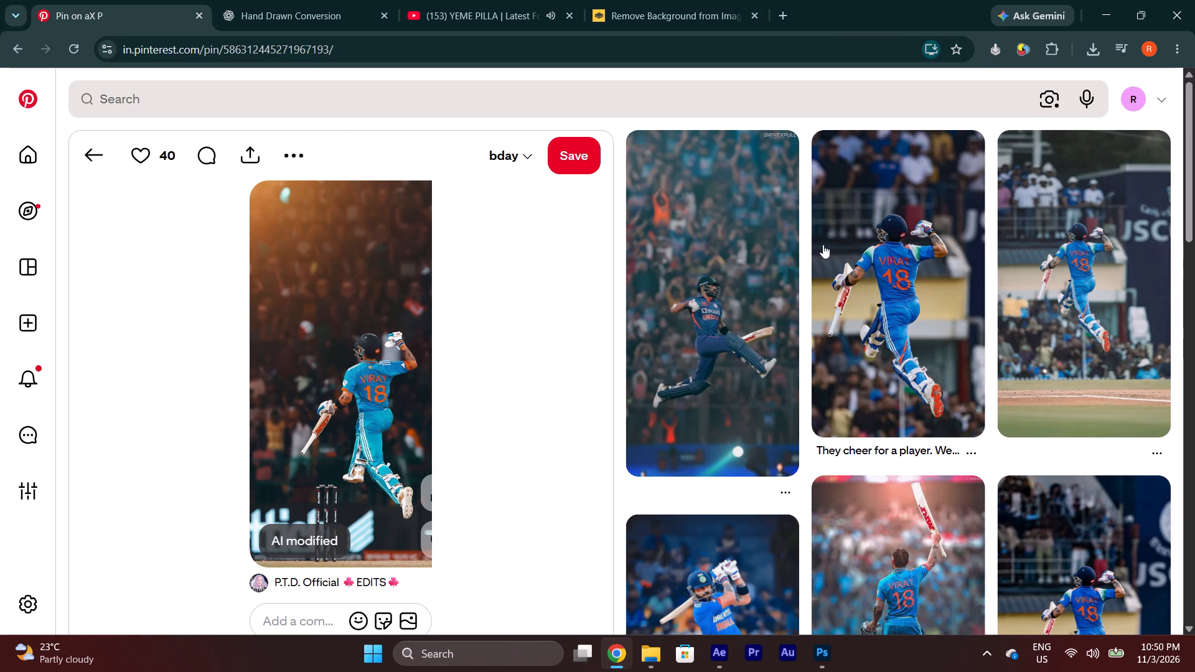
{"action": "left_click", "coordinate": [921, 292]}
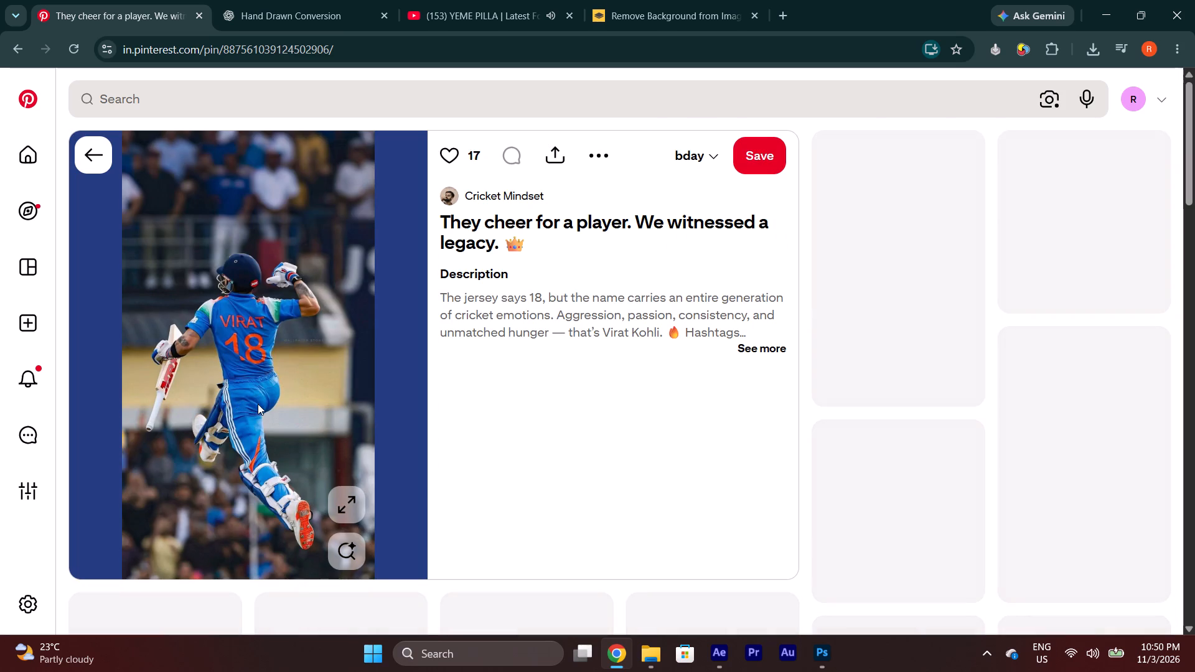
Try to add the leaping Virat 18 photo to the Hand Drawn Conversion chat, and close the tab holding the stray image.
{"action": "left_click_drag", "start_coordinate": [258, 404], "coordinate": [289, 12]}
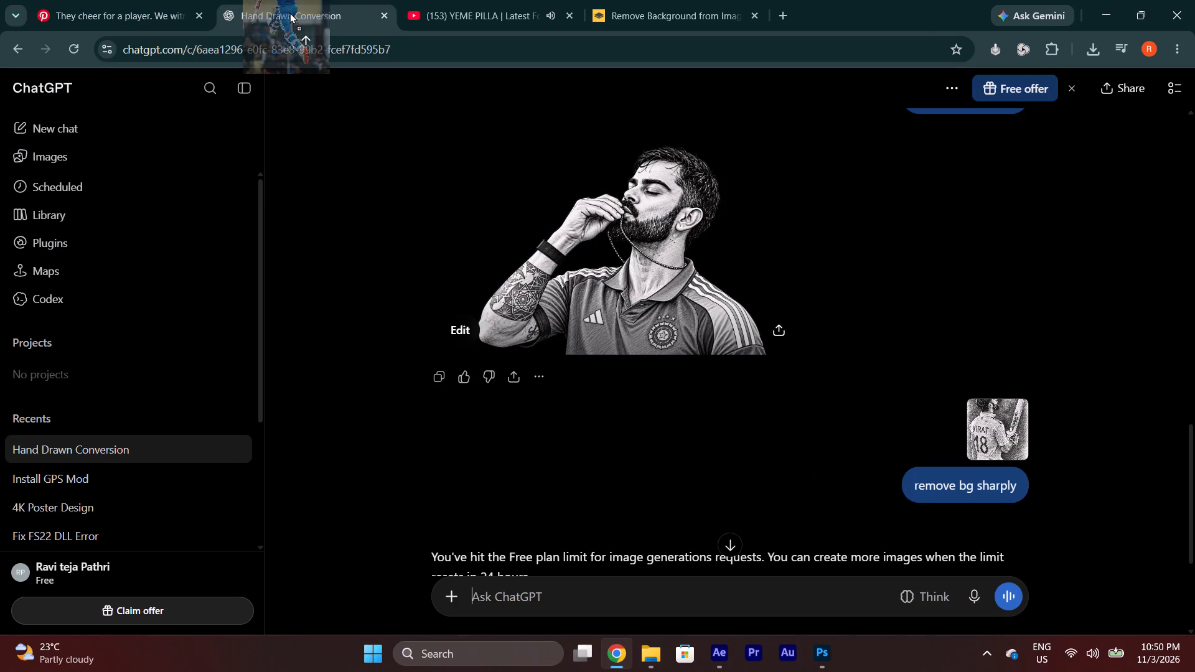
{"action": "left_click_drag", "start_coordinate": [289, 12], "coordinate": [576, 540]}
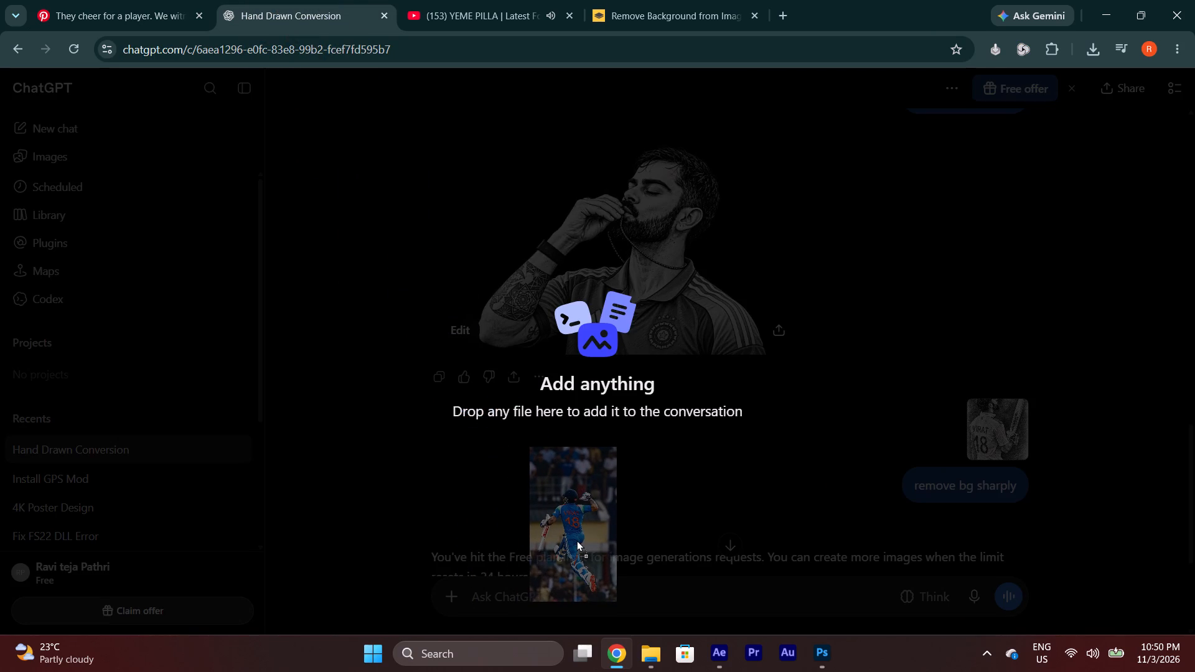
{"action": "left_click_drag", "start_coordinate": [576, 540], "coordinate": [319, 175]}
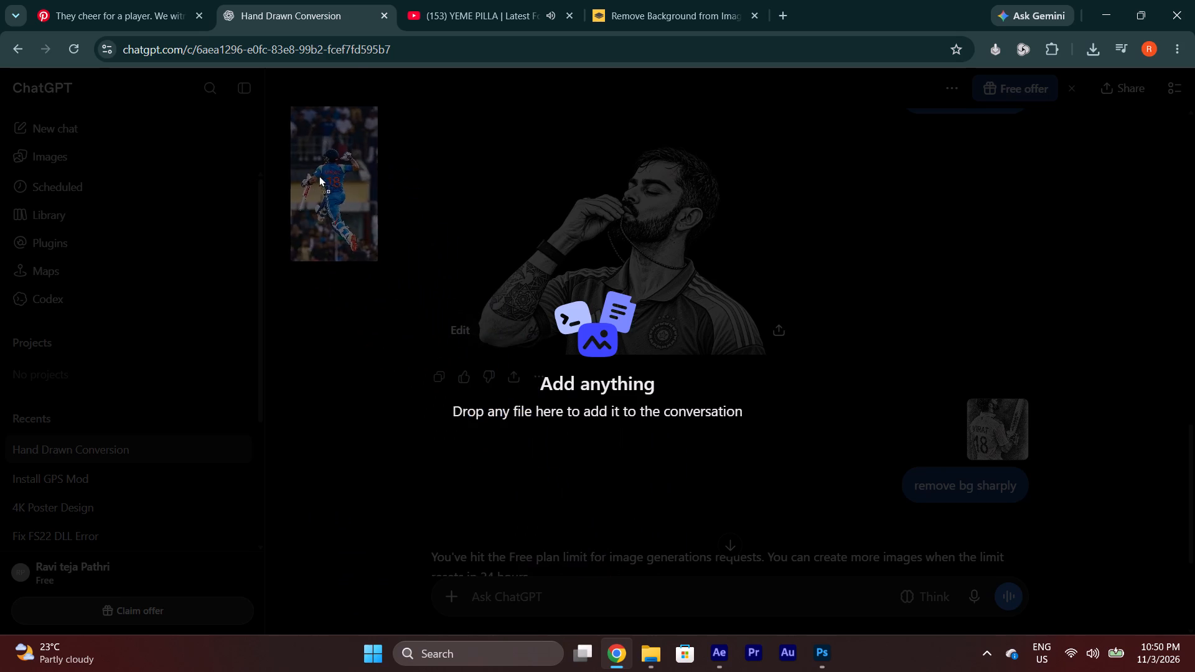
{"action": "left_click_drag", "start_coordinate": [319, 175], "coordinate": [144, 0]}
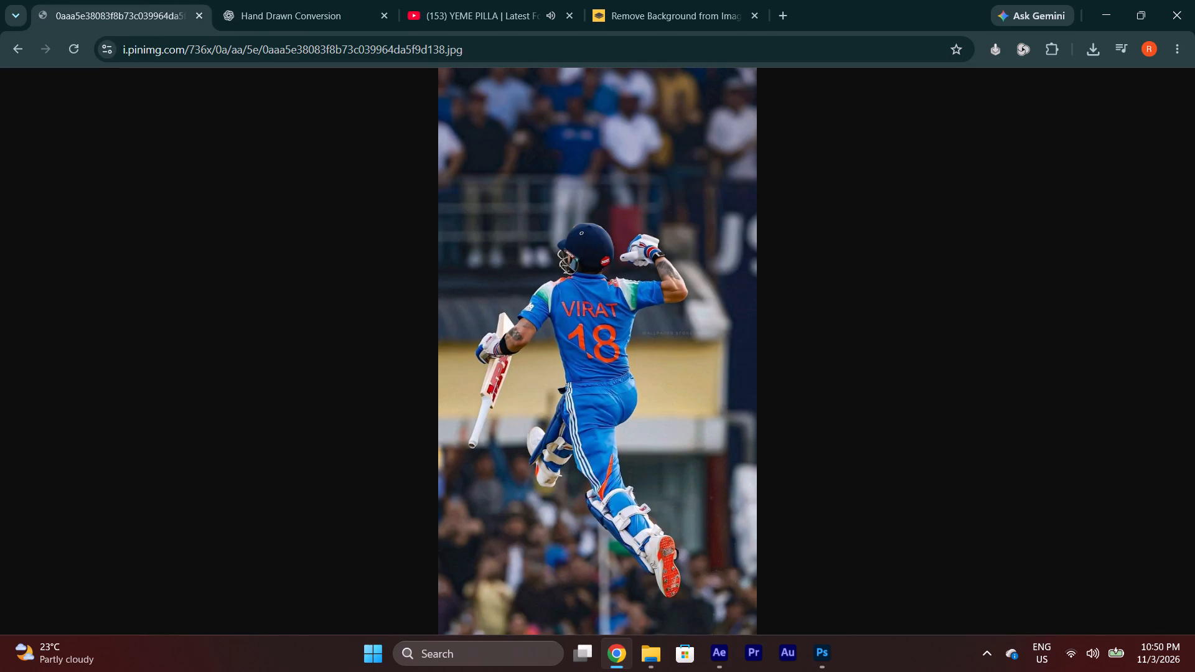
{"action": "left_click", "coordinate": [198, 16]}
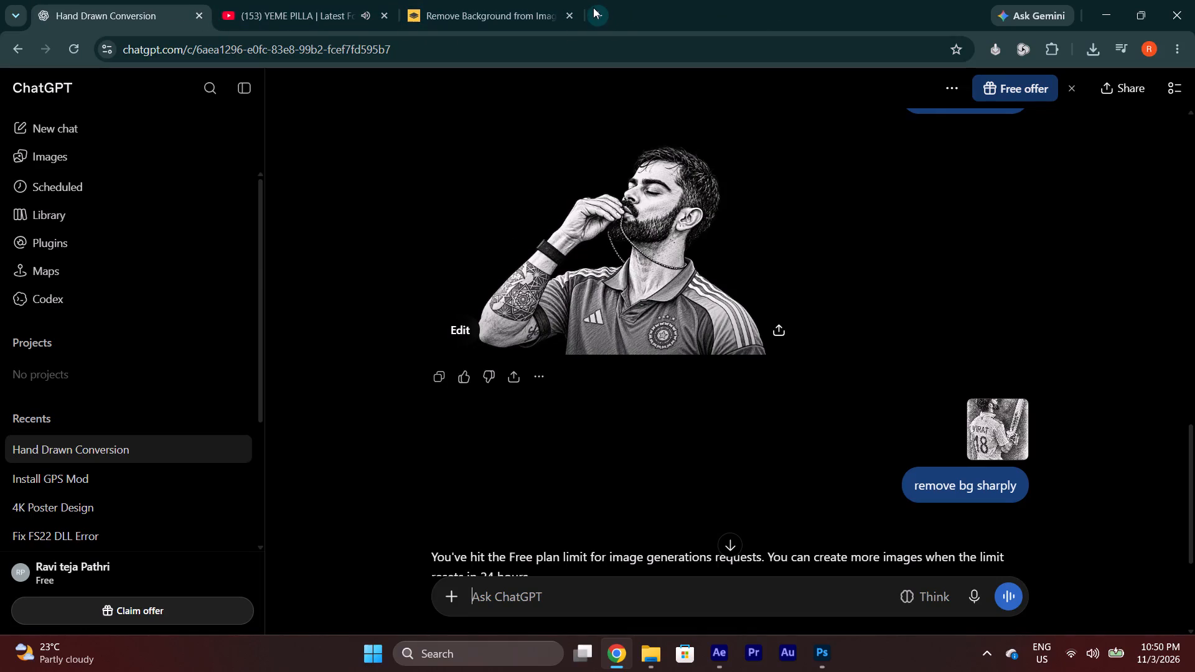